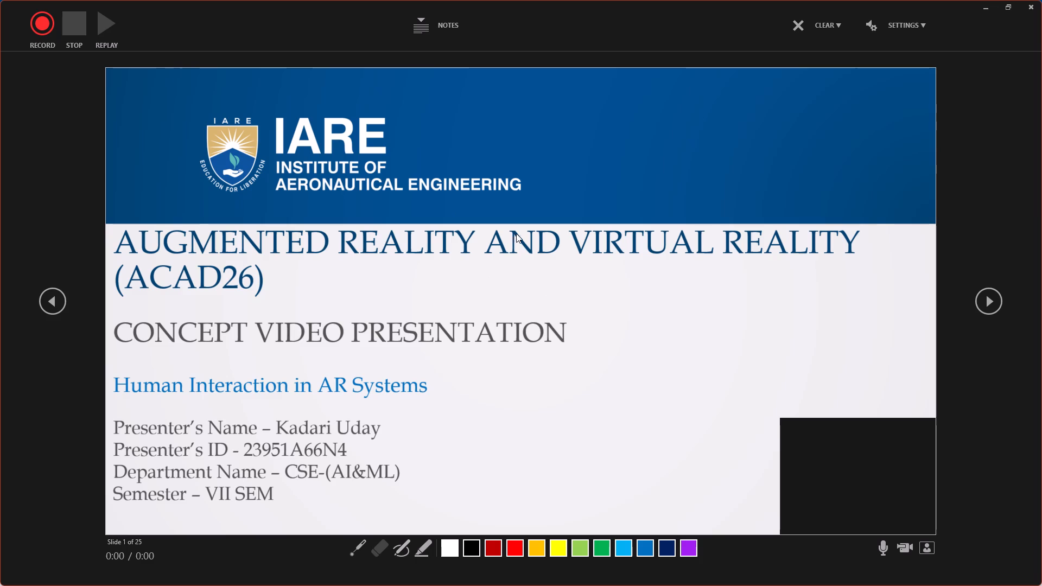
Toggle the recording camera so its black preview is cleared from the title slide.
{"action": "double_click", "coordinate": [905, 546]}
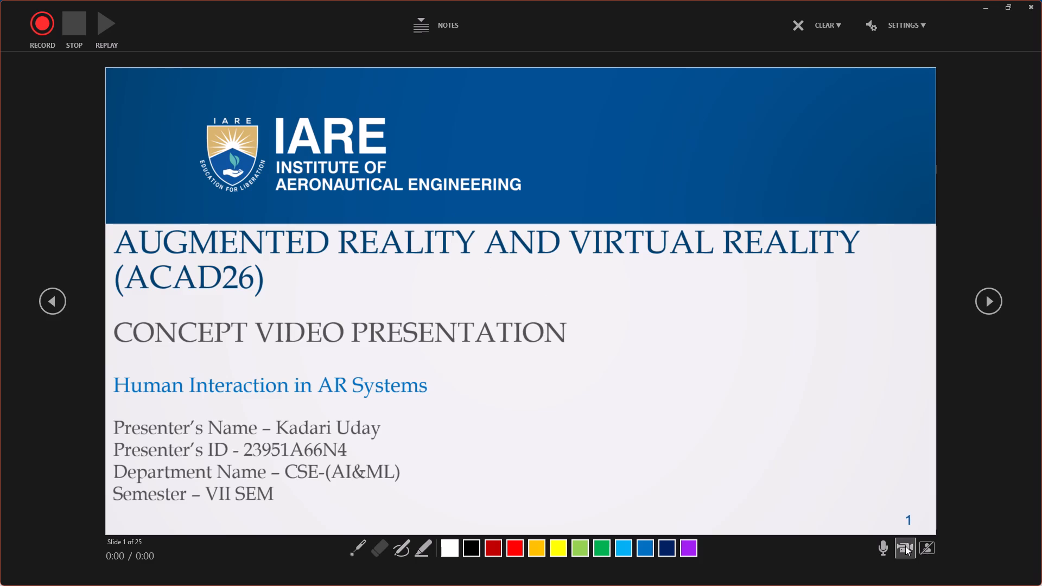
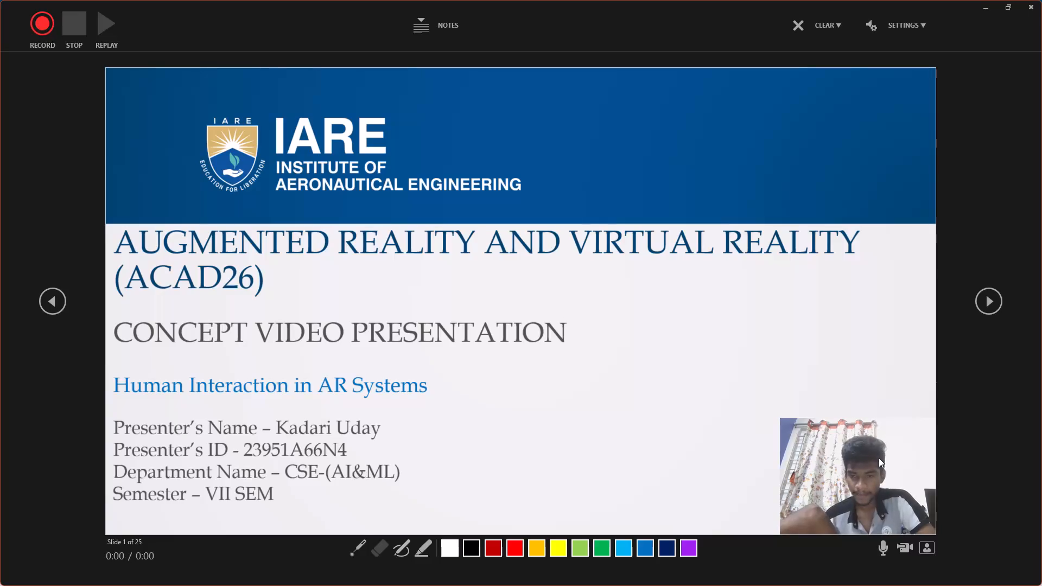
Select the Pen tool for annotating the slides during the recording.
{"action": "left_click", "coordinate": [405, 550]}
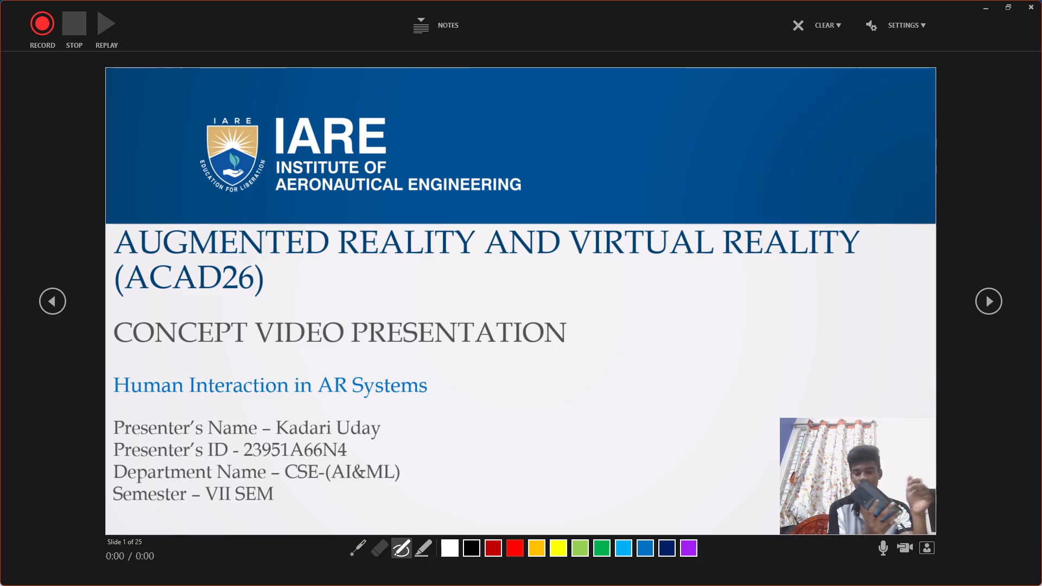
Advance the presentation from the title slide to the Traditional Interaction V/S AR Interaction slide.
{"action": "key", "text": "Right"}
{"action": "key", "text": "Right"}
{"action": "key", "text": "Right"}
{"action": "key", "text": "Right"}
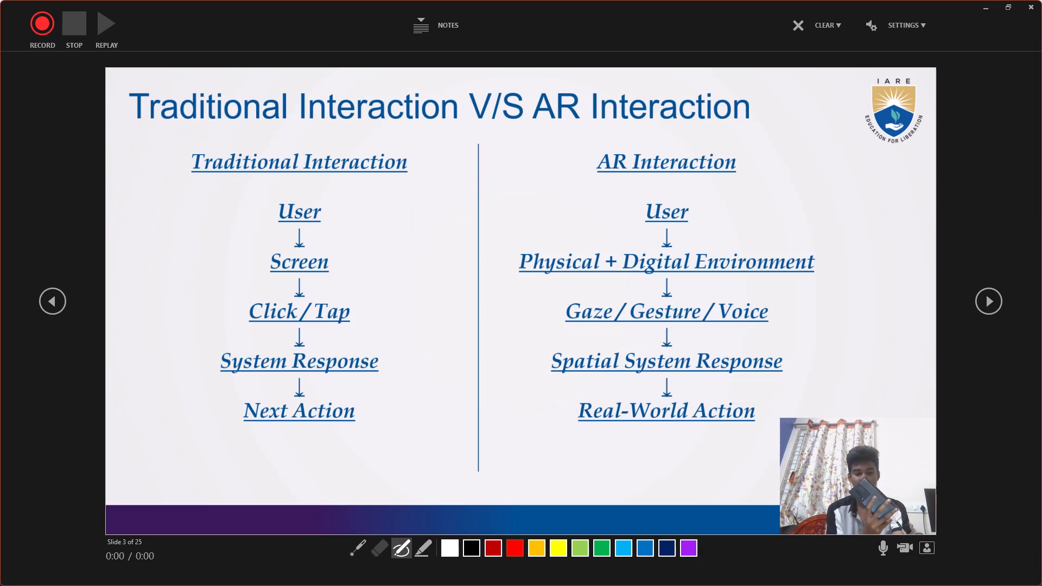
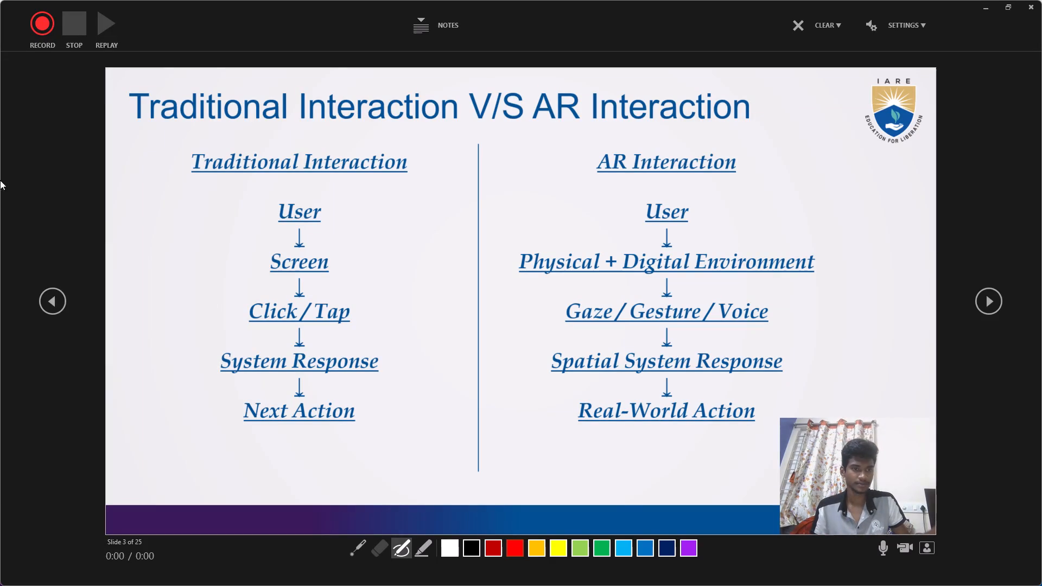
Return the presentation from the Traditional Interaction V/S AR Interaction slide to the title slide.
{"action": "triple_click", "coordinate": [65, 305]}
{"action": "triple_click", "coordinate": [64, 306]}
{"action": "left_click", "coordinate": [64, 306]}
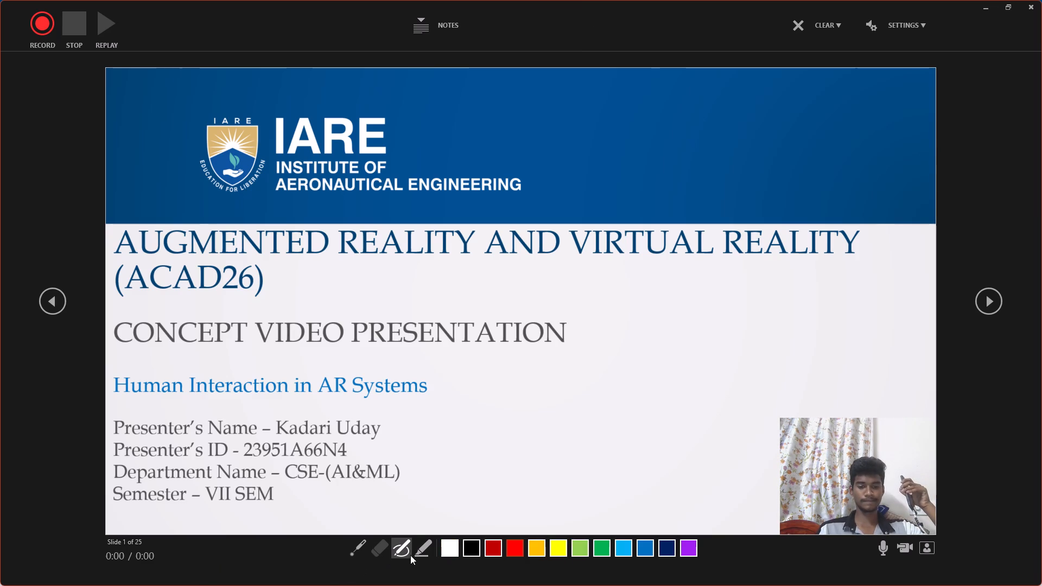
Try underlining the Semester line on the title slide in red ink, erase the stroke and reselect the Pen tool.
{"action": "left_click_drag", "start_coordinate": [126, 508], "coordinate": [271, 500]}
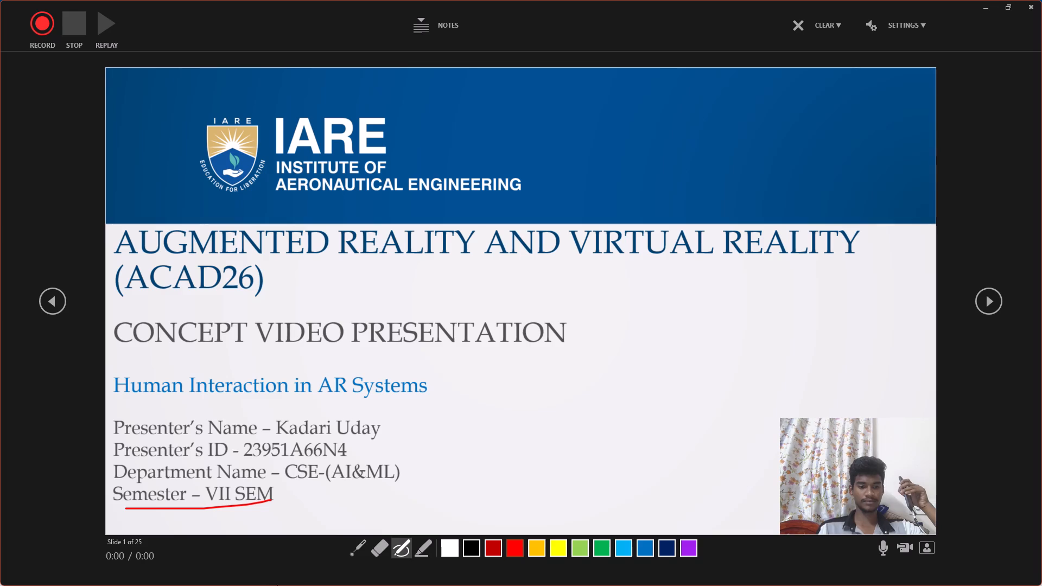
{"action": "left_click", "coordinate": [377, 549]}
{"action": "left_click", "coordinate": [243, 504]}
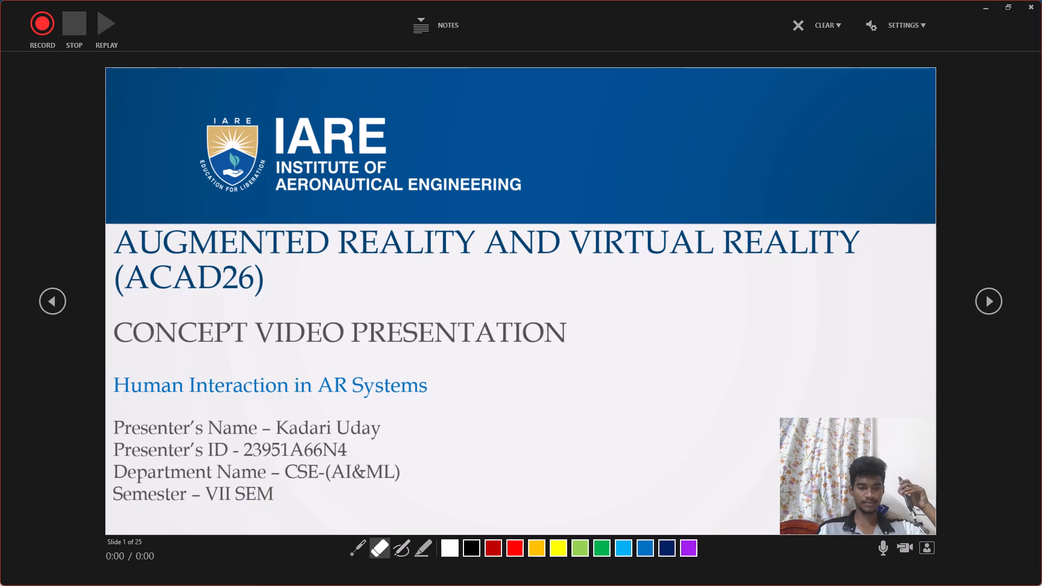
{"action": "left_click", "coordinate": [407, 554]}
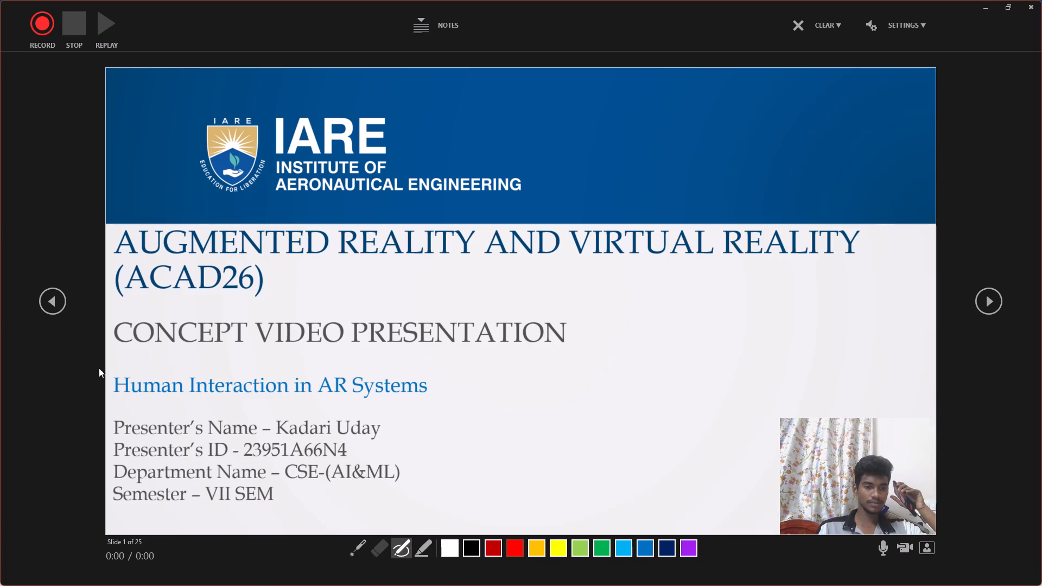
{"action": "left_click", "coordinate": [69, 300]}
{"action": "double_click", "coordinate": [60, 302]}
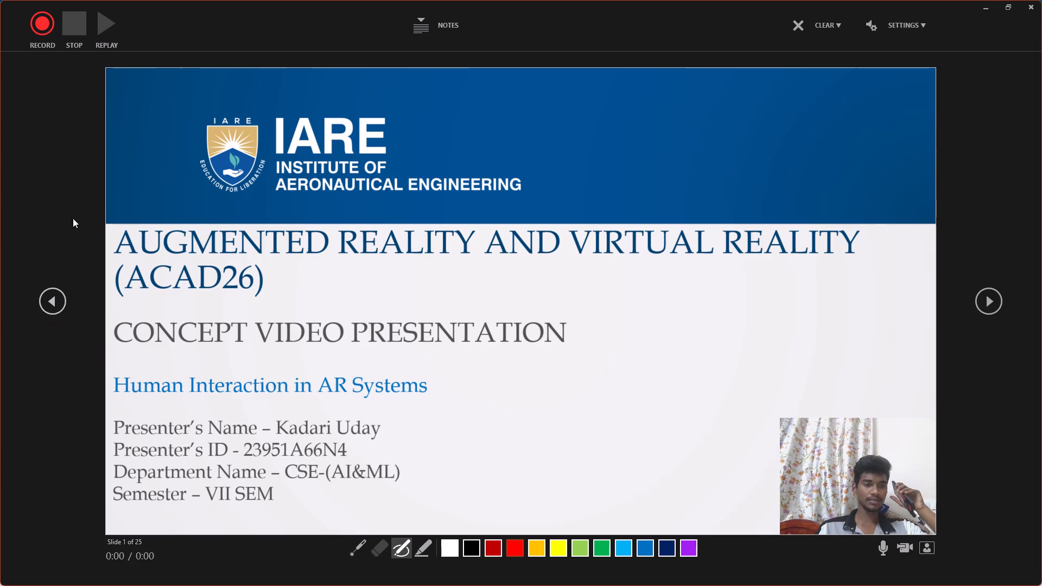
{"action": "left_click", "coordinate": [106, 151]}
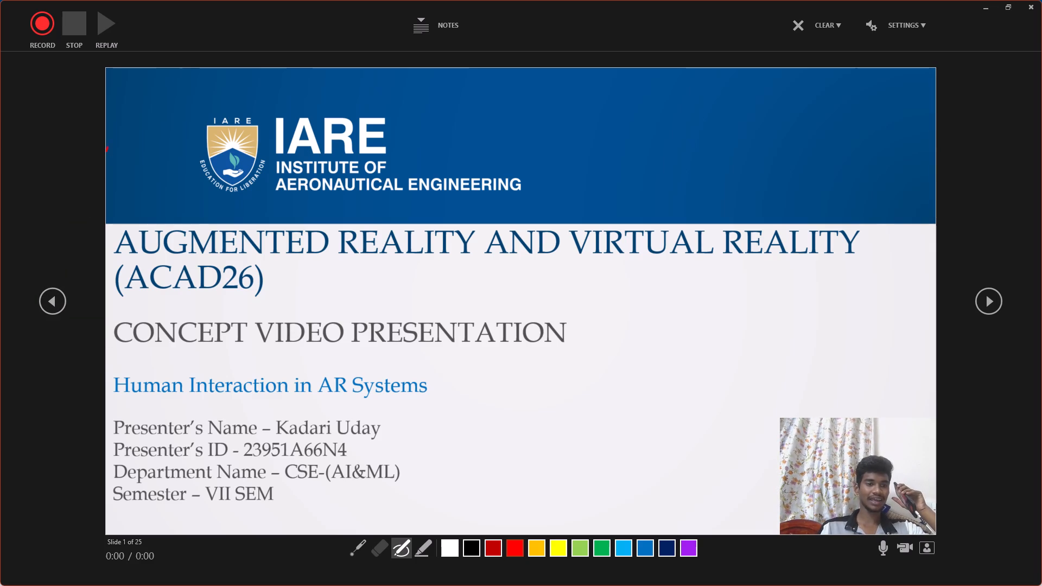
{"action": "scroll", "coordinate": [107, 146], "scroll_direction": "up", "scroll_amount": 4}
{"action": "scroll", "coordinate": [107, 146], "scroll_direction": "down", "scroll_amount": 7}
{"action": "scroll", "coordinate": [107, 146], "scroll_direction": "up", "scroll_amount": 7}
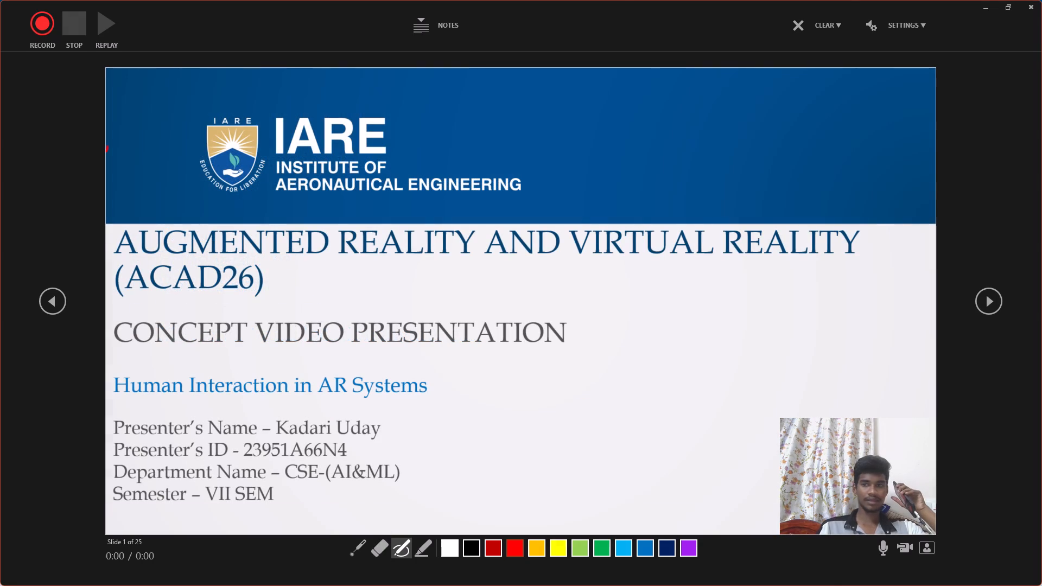
Open the options for clearing recordings.
{"action": "left_click", "coordinate": [821, 27]}
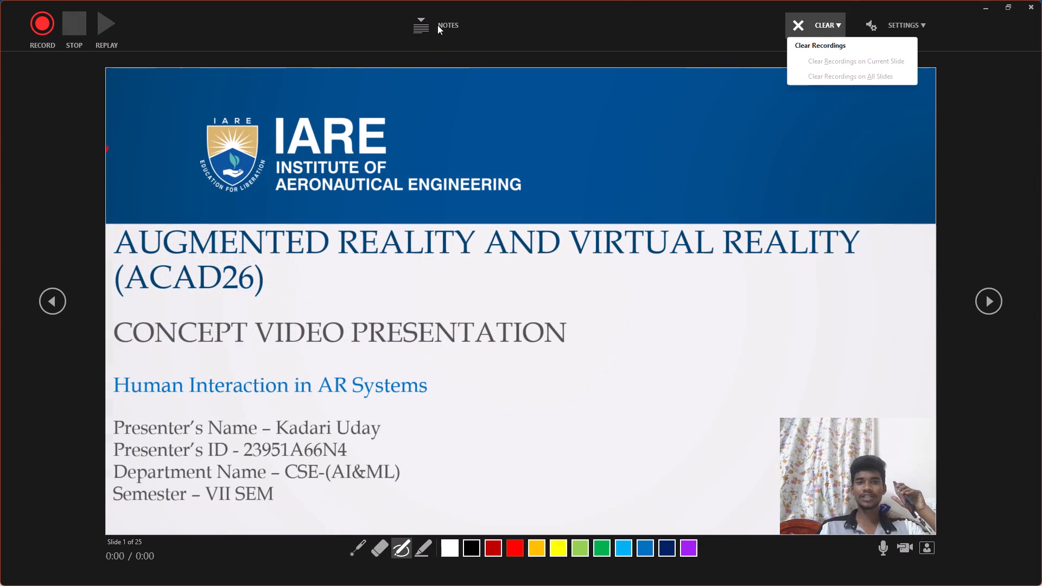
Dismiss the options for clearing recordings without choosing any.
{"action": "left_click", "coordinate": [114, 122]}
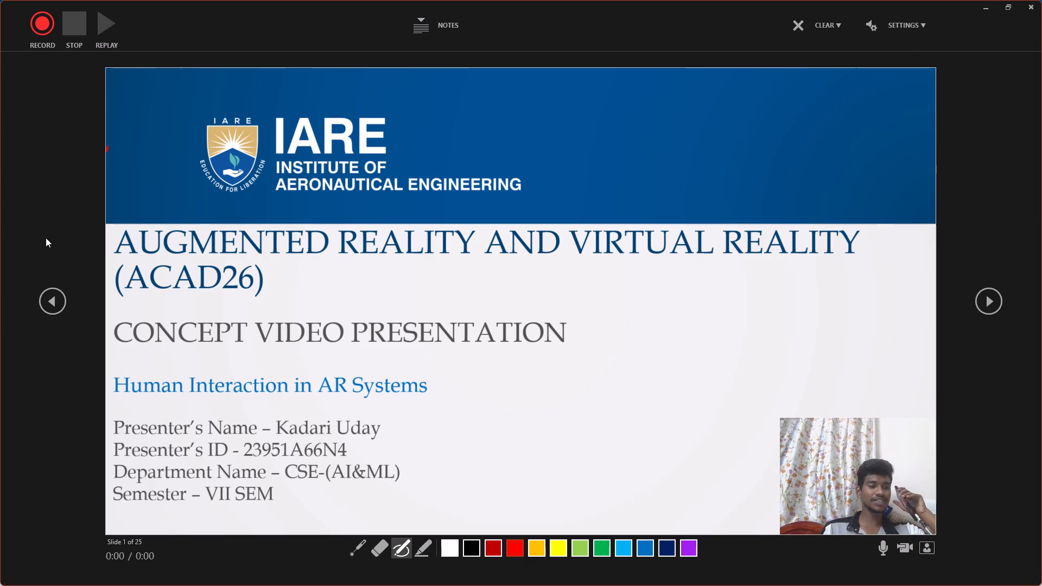
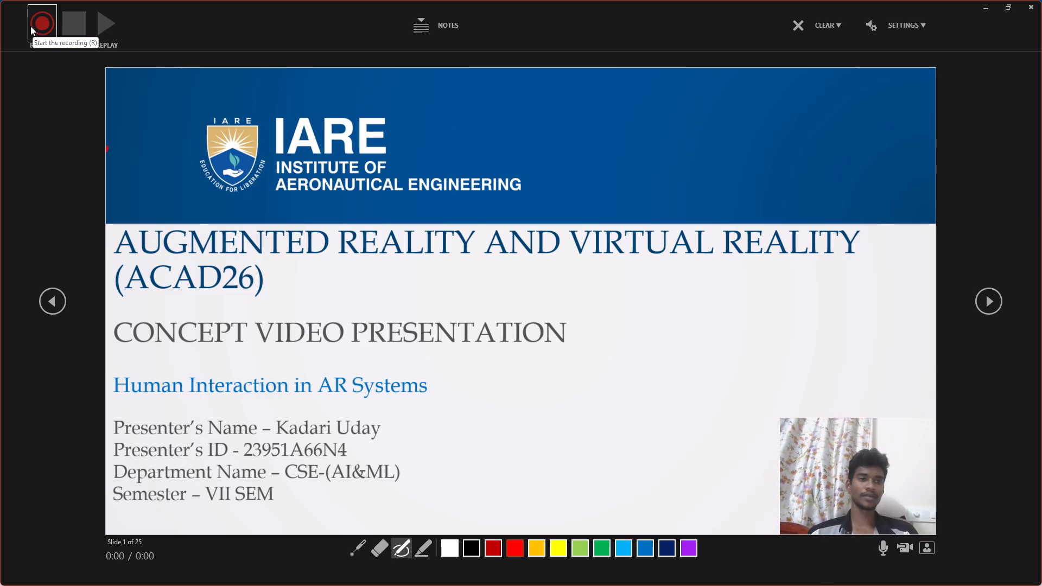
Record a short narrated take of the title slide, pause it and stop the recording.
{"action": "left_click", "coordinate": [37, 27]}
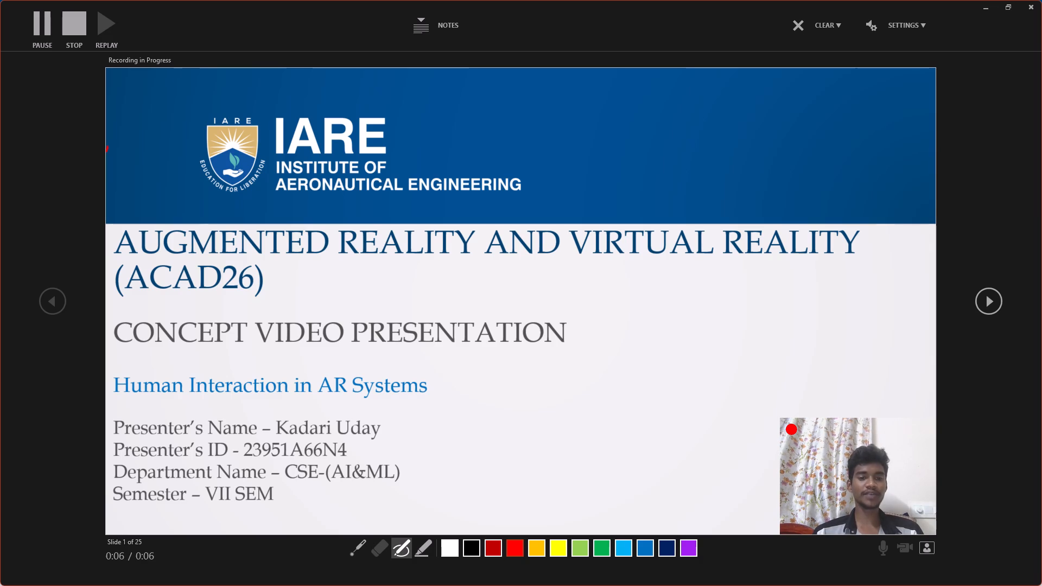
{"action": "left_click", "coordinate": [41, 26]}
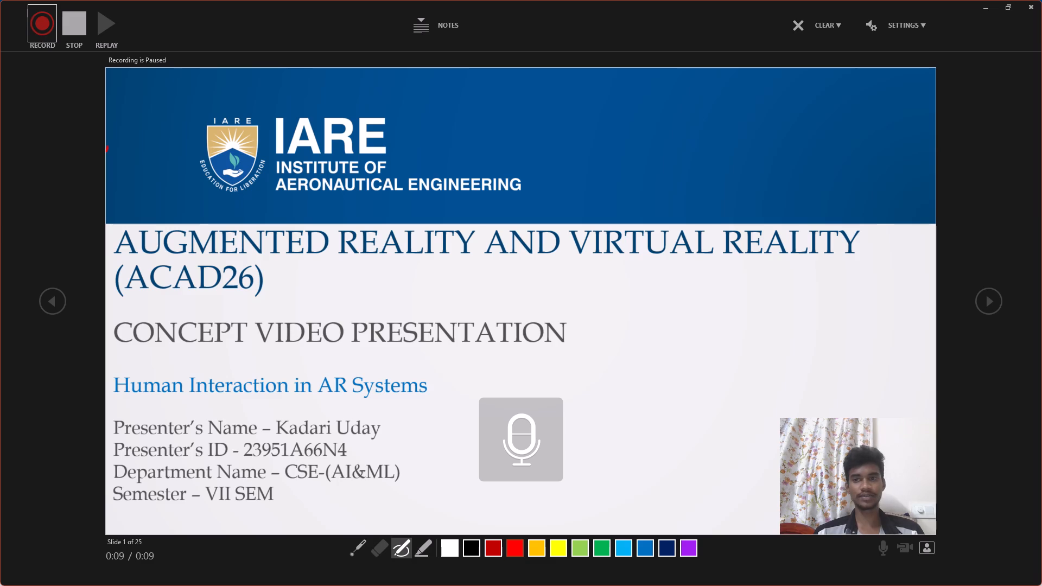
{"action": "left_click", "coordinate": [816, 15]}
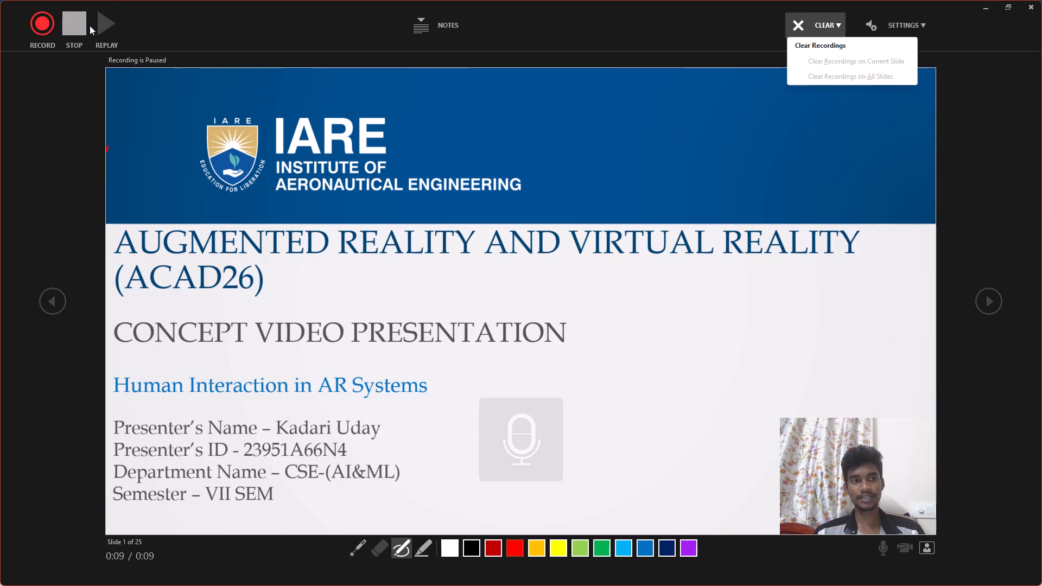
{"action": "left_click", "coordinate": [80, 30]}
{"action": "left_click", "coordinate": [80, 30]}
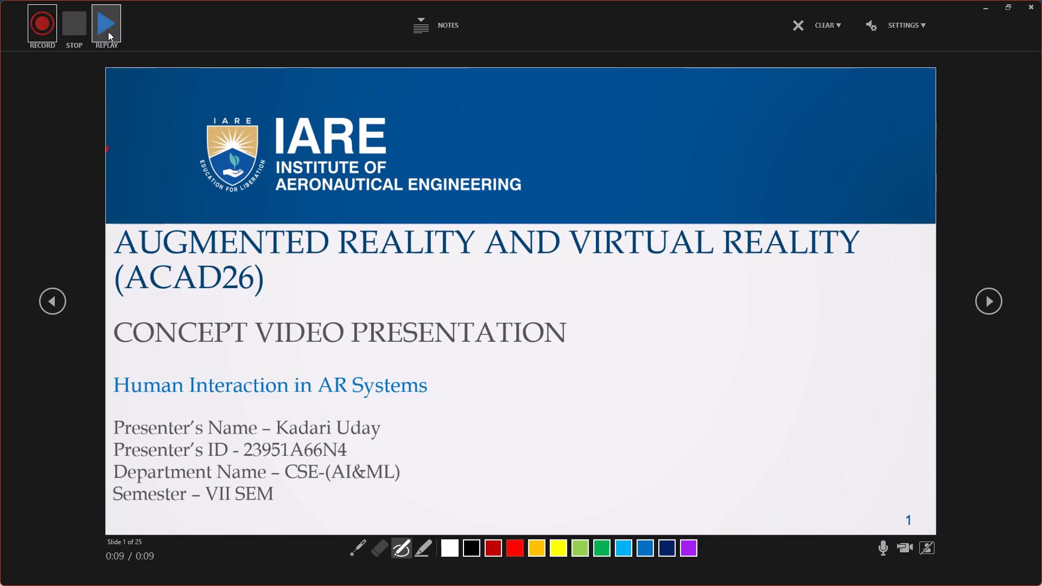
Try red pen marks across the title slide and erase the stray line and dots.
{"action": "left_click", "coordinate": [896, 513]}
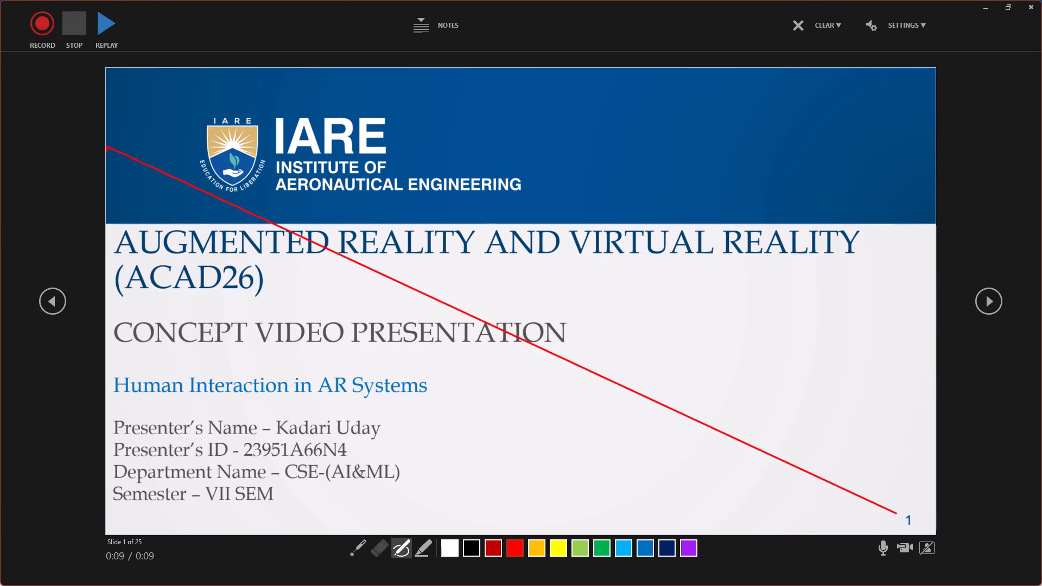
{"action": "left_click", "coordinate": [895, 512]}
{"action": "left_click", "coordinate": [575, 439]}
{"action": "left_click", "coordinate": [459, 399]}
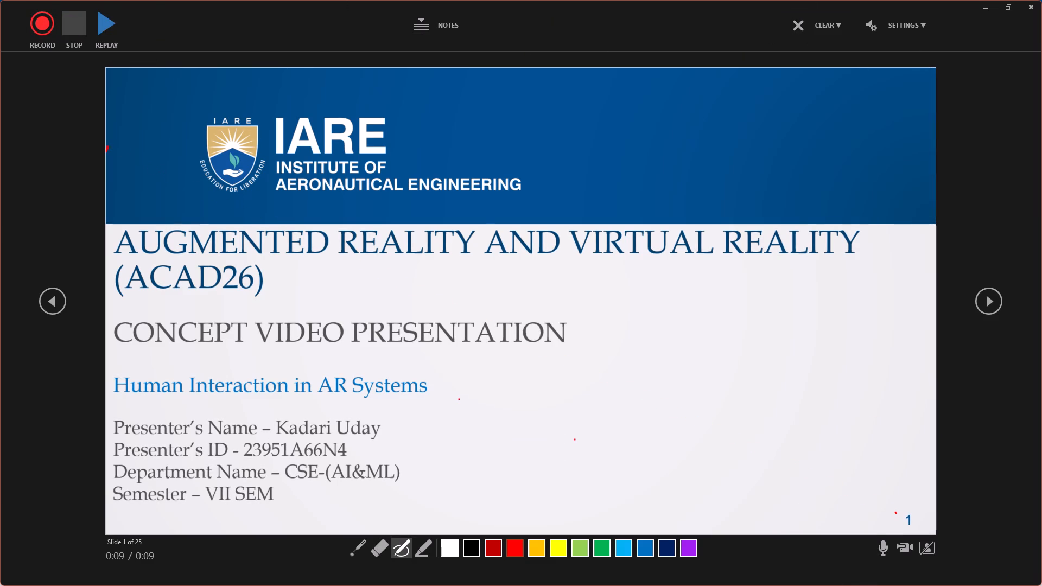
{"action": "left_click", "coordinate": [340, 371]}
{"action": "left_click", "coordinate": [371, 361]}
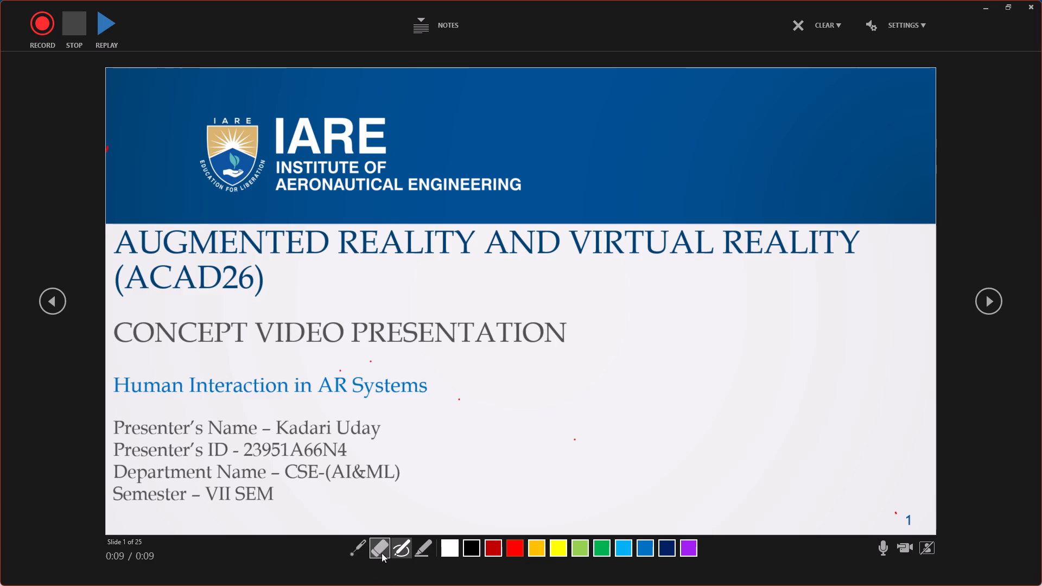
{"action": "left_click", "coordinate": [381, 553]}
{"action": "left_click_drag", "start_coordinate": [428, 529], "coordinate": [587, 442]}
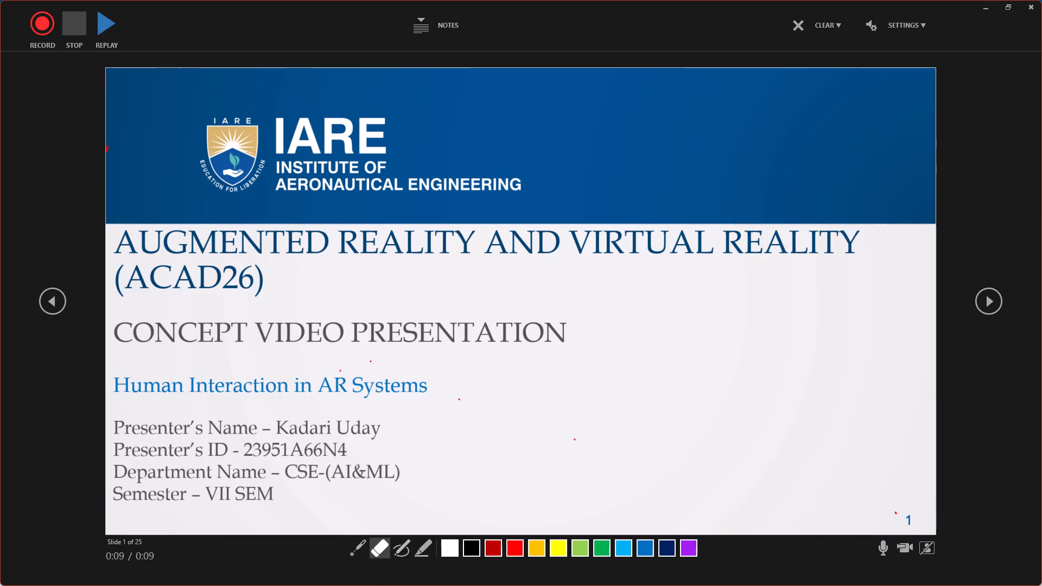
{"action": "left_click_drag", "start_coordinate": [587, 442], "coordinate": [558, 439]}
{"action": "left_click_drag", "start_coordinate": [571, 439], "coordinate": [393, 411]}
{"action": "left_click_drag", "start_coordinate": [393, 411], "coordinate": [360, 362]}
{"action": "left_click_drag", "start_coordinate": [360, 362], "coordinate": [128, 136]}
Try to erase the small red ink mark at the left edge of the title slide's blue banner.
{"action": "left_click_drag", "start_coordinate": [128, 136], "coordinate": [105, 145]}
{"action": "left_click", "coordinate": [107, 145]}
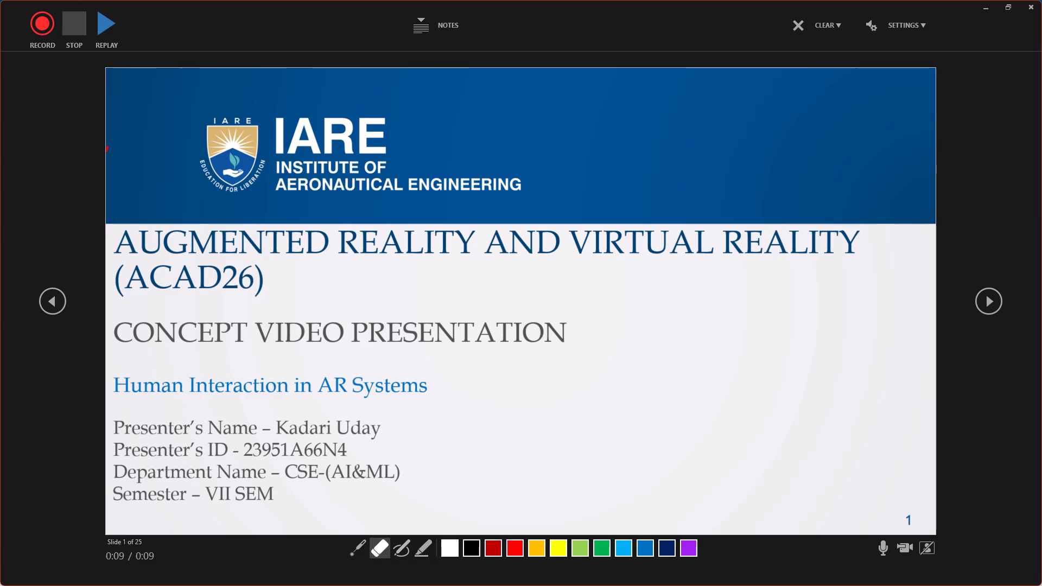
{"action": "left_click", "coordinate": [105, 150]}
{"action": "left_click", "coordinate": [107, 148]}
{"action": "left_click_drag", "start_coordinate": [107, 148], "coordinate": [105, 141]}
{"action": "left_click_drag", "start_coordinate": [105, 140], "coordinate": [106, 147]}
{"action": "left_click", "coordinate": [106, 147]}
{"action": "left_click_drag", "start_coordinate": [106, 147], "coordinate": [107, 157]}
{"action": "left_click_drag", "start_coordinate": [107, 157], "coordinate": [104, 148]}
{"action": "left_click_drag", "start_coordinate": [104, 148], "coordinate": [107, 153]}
Clear the recordings on all slides.
{"action": "left_click", "coordinate": [821, 20]}
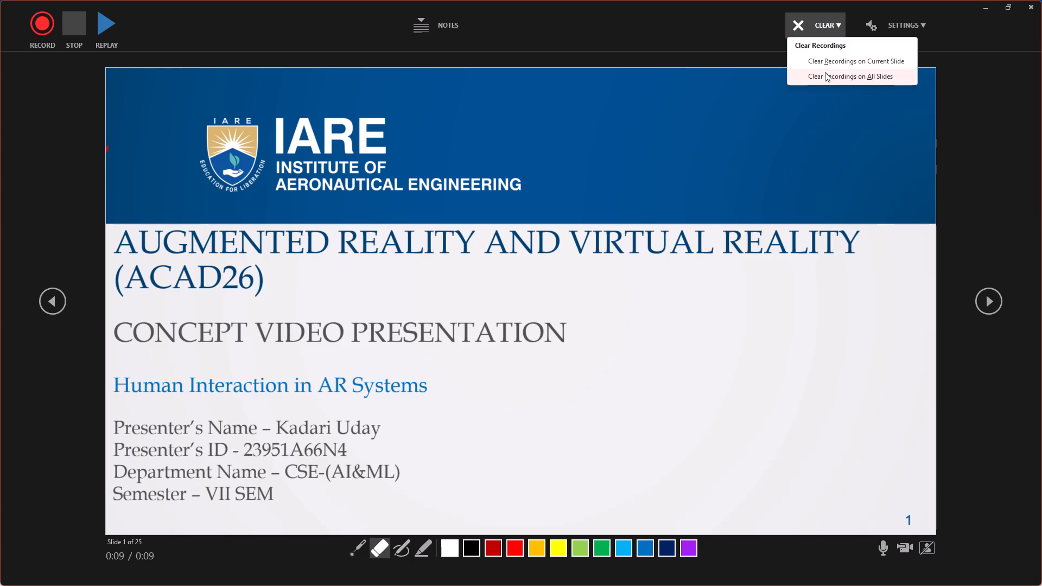
{"action": "left_click", "coordinate": [825, 72]}
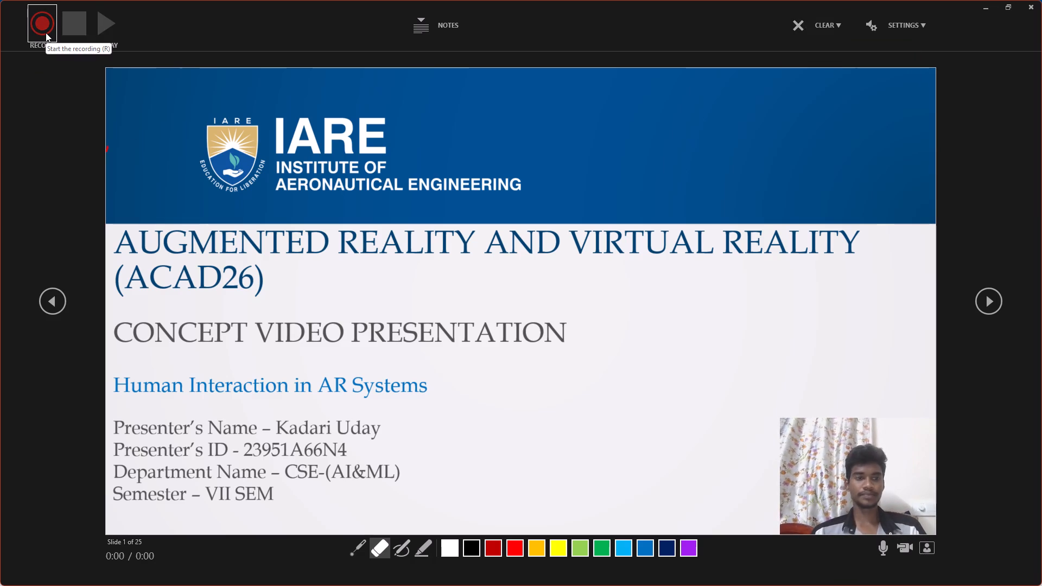
Reselect the Pen tool and record the title slide's narration, advancing to the What is Human Interaction in AR Systems? slide.
{"action": "left_click", "coordinate": [409, 550]}
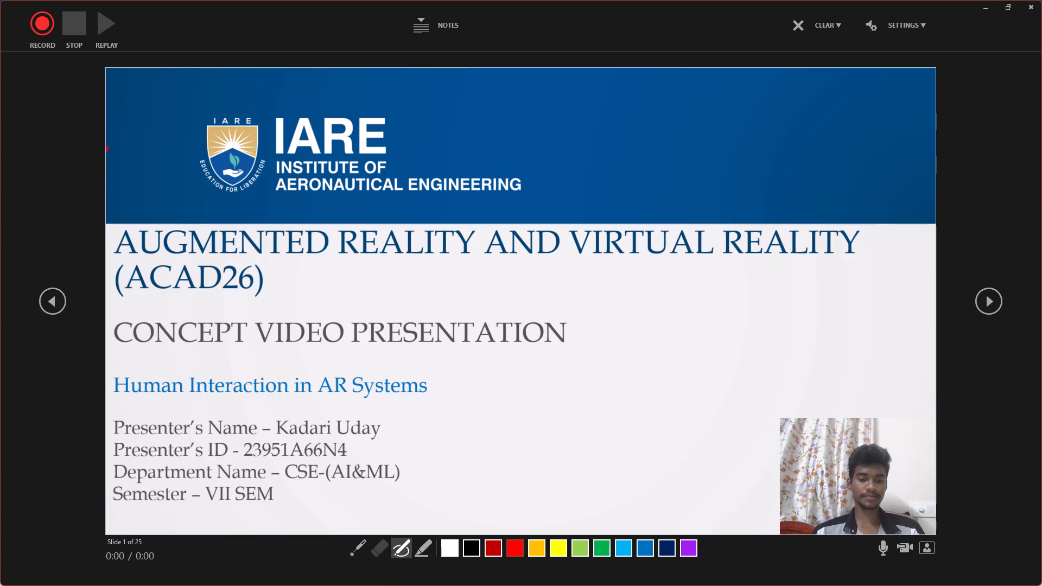
{"action": "left_click", "coordinate": [39, 24]}
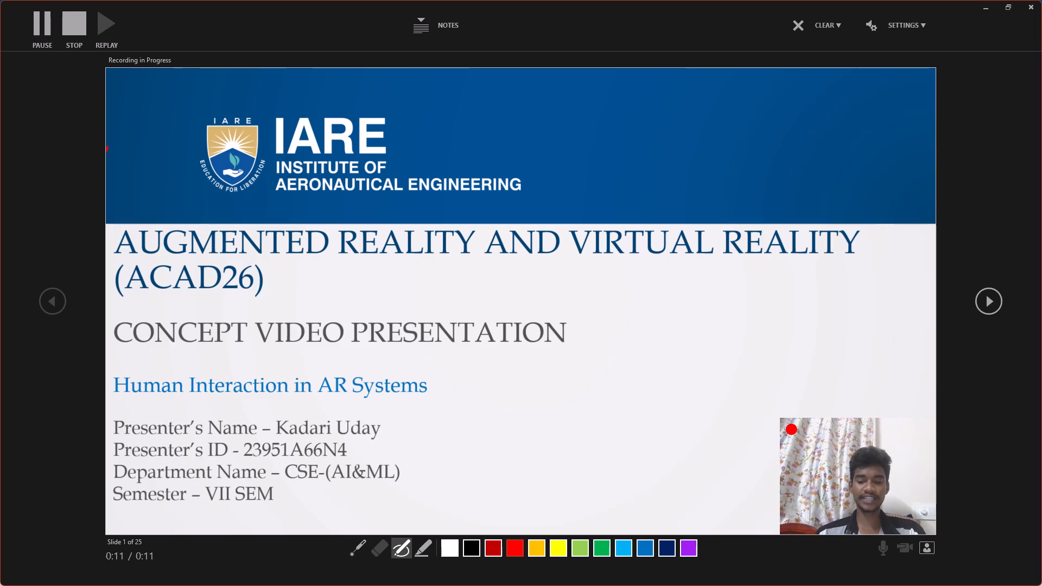
{"action": "key", "text": "Right"}
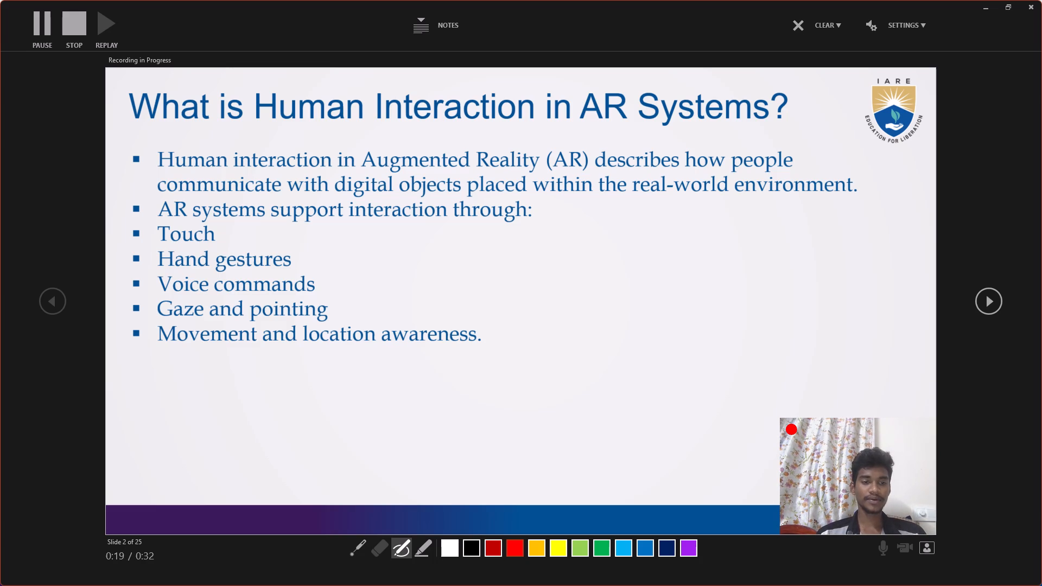
Stop recording and clear only the recording on the What is Human Interaction in AR Systems? slide.
{"action": "left_click", "coordinate": [42, 28]}
{"action": "left_click", "coordinate": [66, 23]}
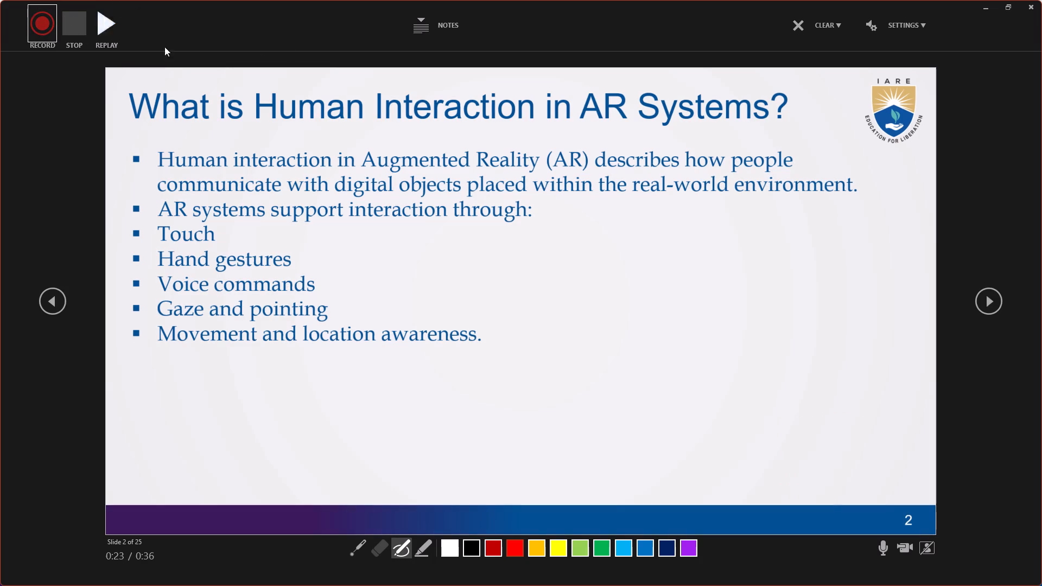
{"action": "left_click", "coordinate": [832, 30]}
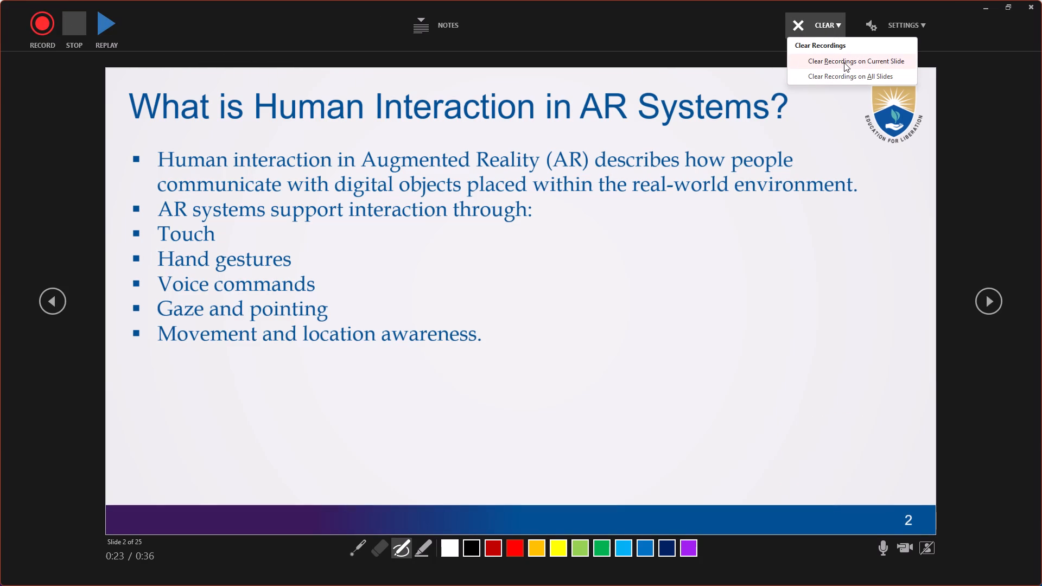
{"action": "left_click", "coordinate": [844, 62]}
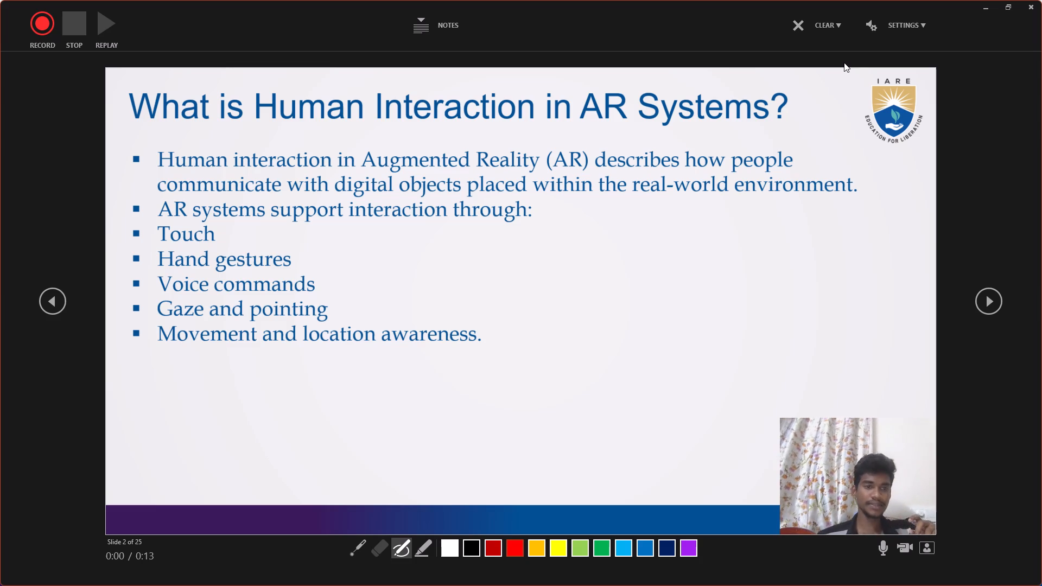
Resume recording at slide 2 and narrate each slide in turn, advancing to slide 10, Designing Natural Interaction in AR.
{"action": "left_click", "coordinate": [53, 32]}
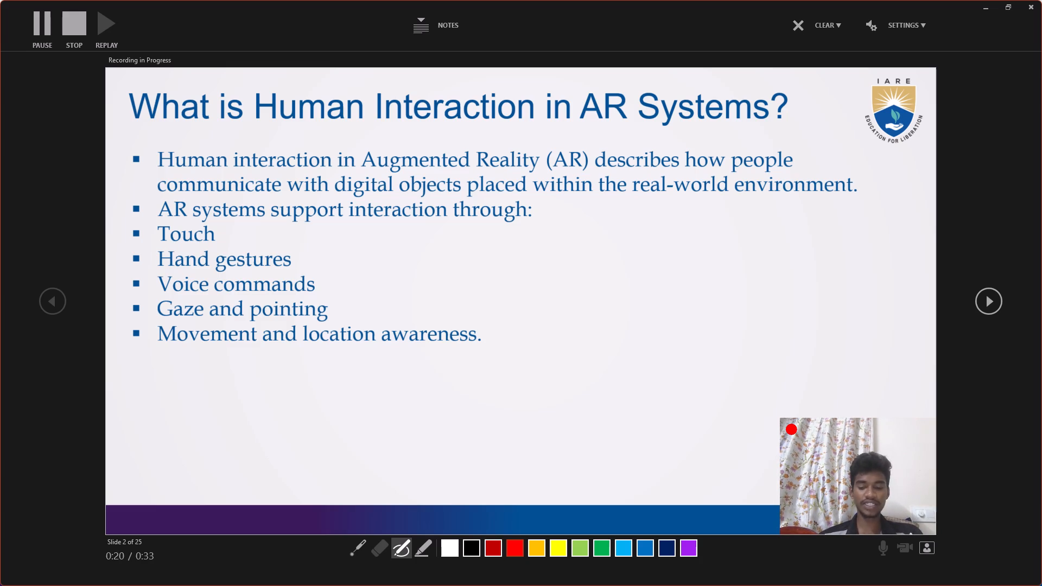
{"action": "key", "text": "Right"}
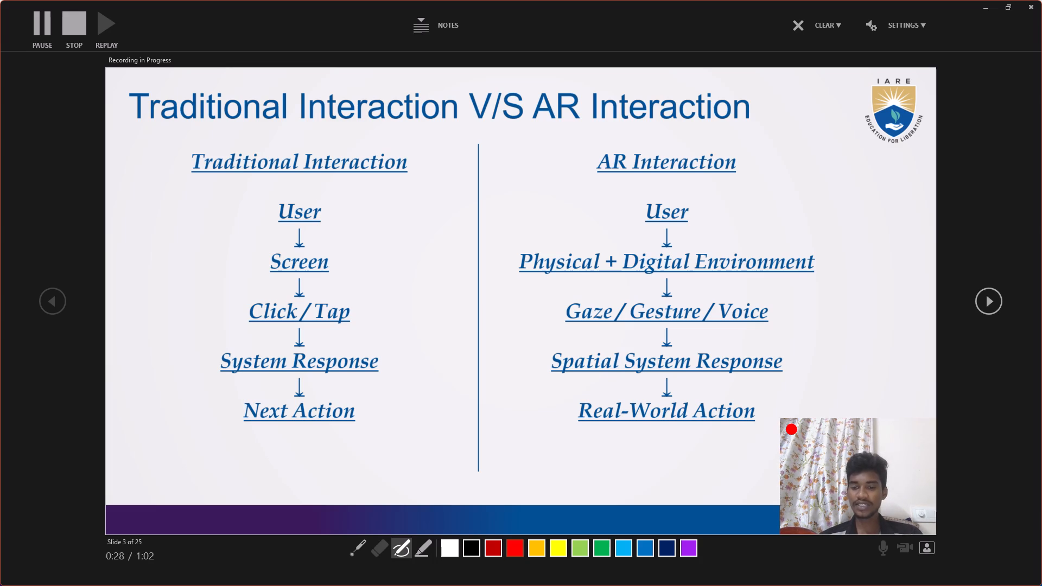
{"action": "key", "text": "Right"}
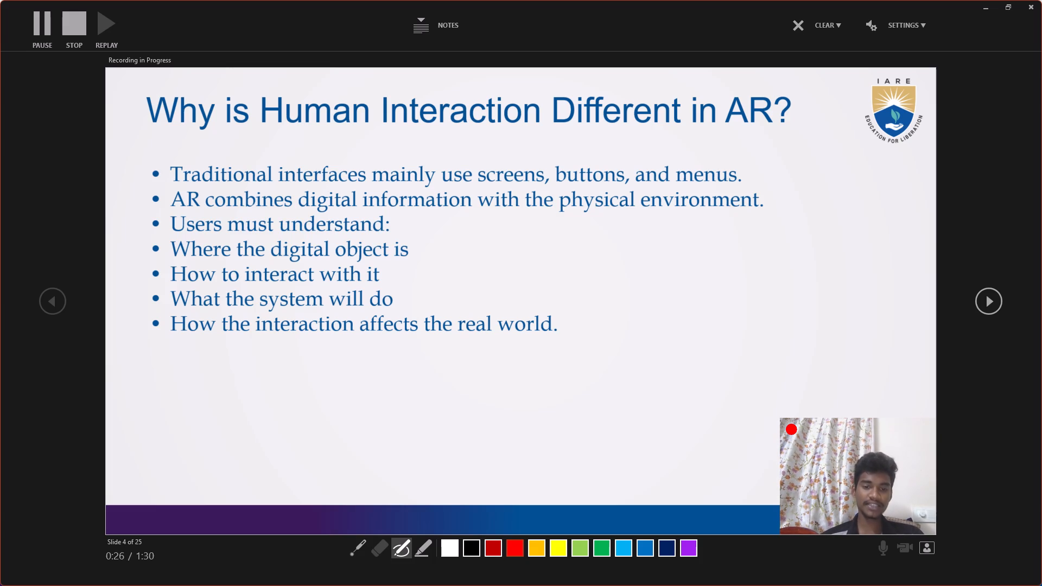
{"action": "key", "text": "Right"}
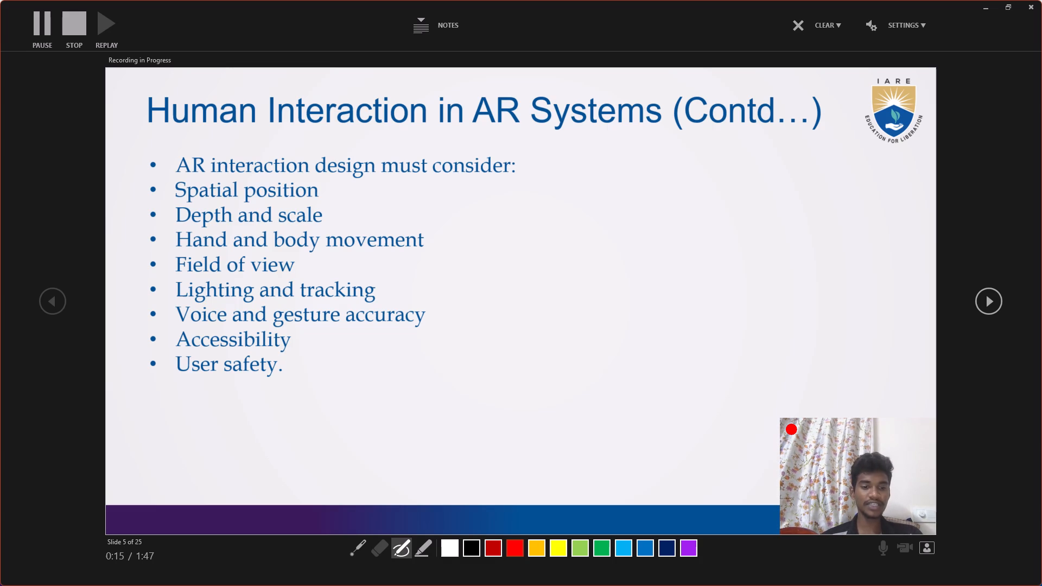
{"action": "key", "text": "Right"}
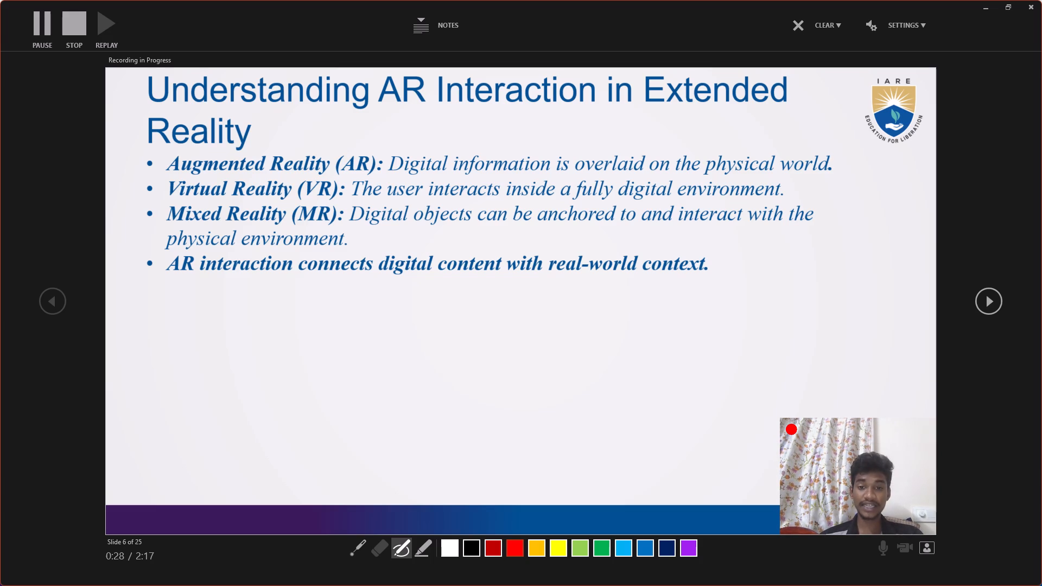
{"action": "key", "text": "Right"}
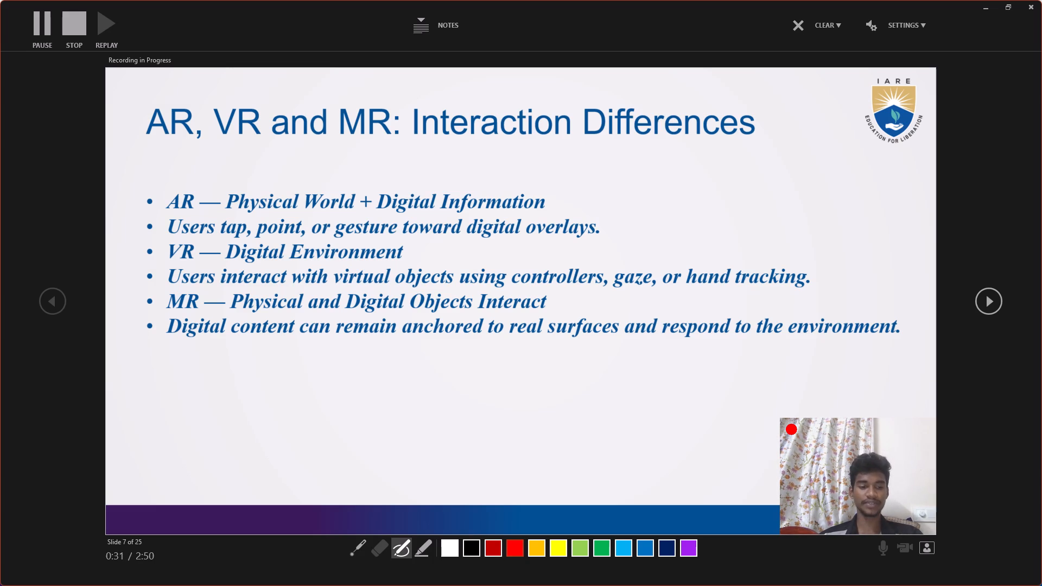
{"action": "key", "text": "Right"}
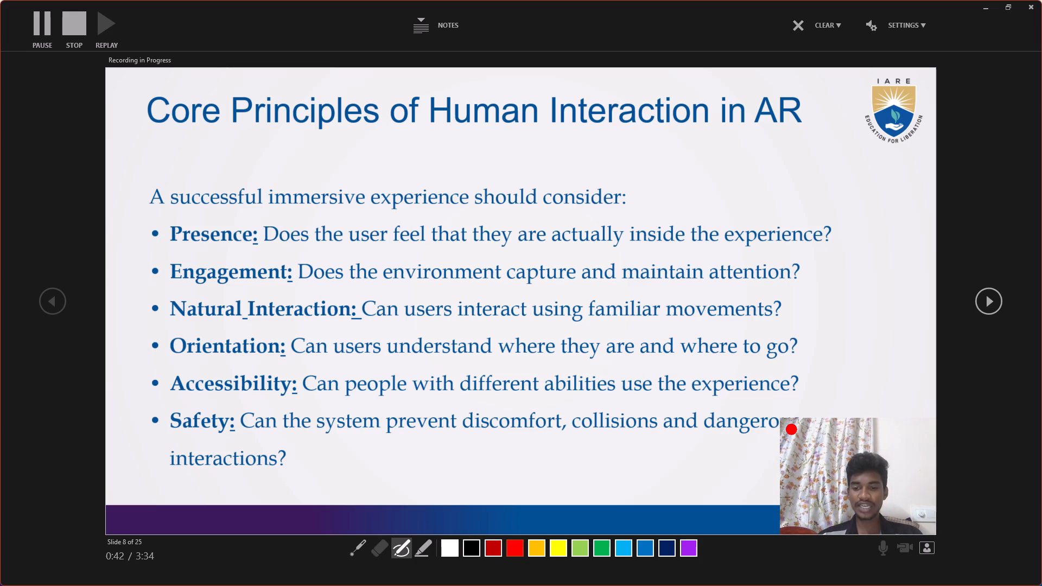
{"action": "key", "text": "Right"}
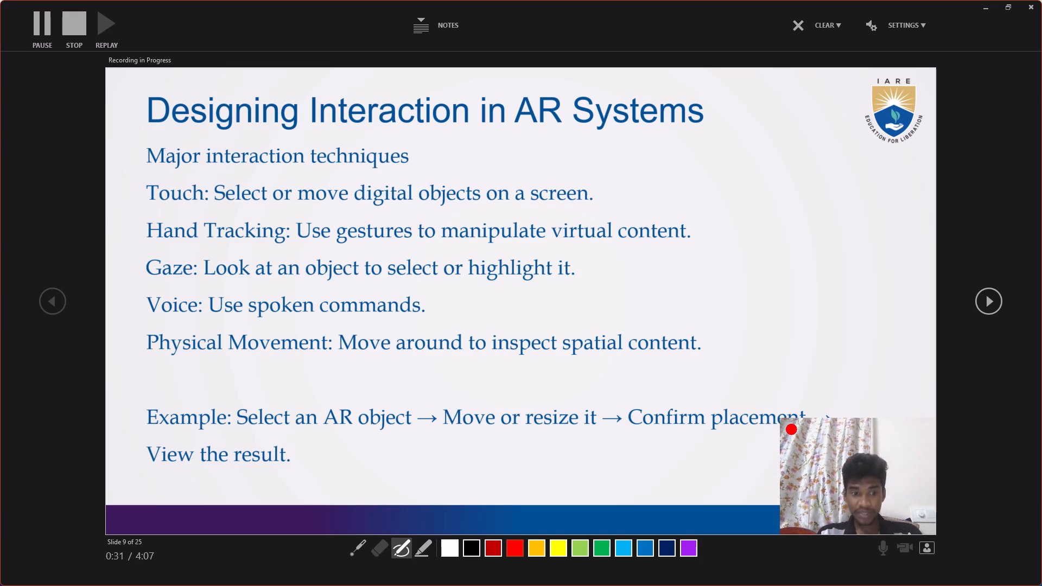
{"action": "key", "text": "Right"}
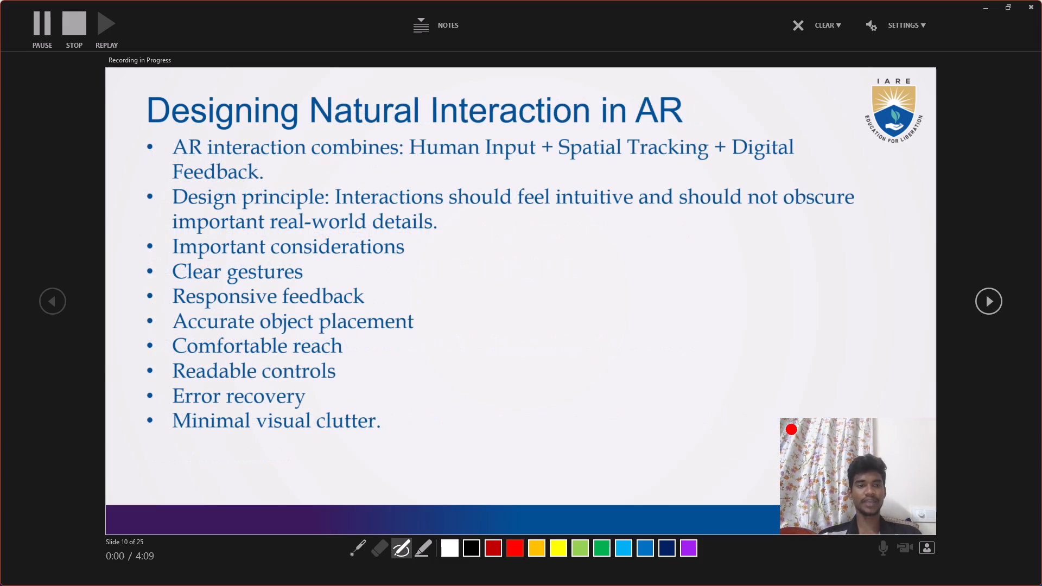
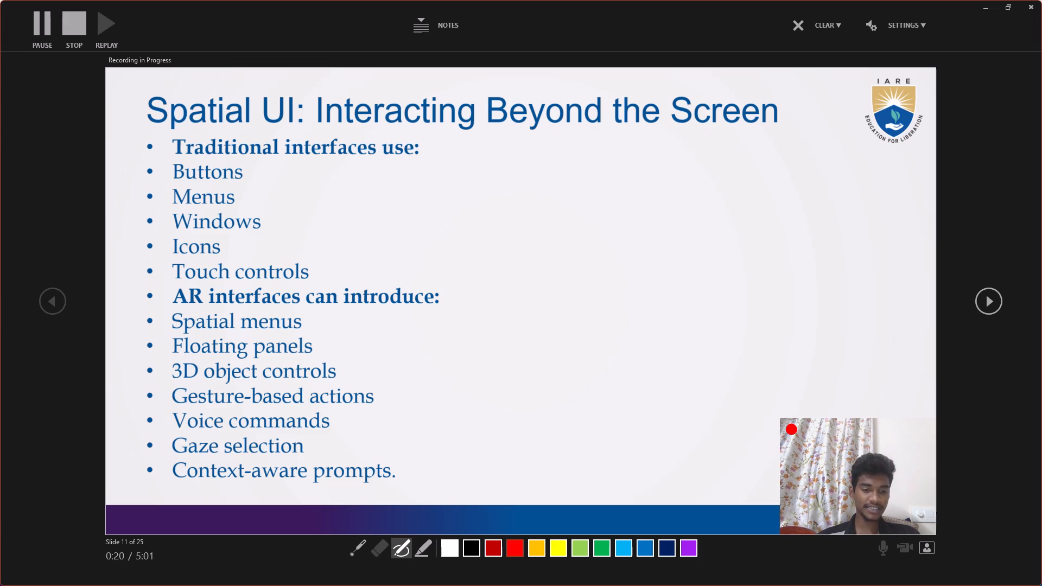
Continue recording the narration from slide 11, Spatial UI, through slide 18, advancing to slide 19, Real-World Applications of Human Interaction in AR.
{"action": "key", "text": "Right"}
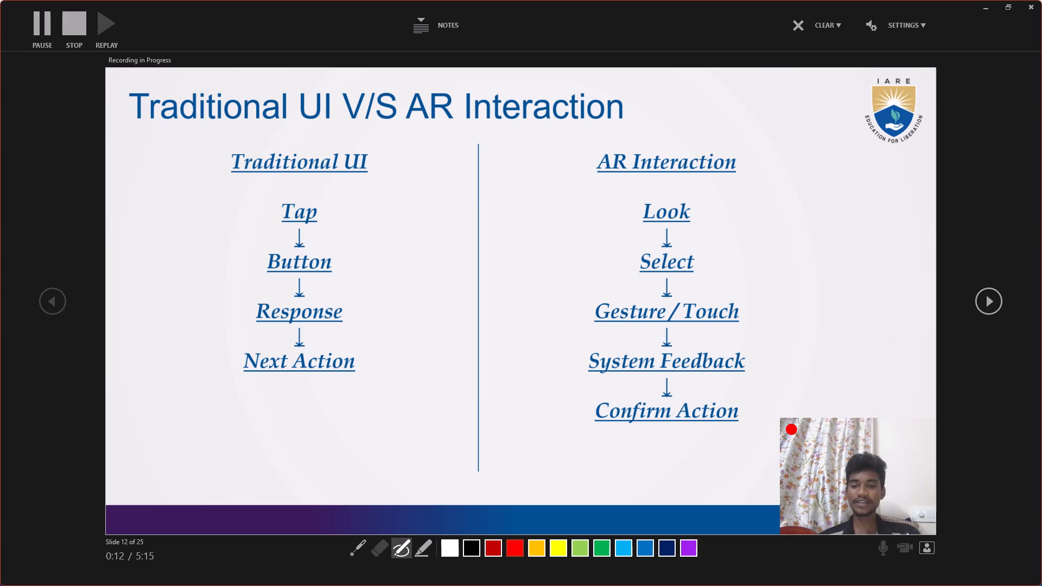
{"action": "key", "text": "Right"}
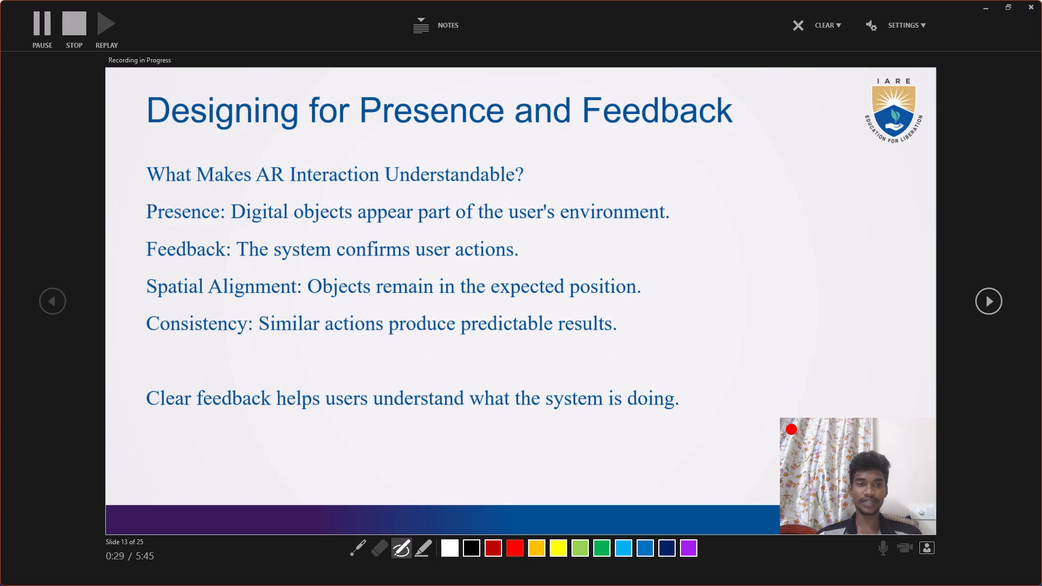
{"action": "key", "text": "Right"}
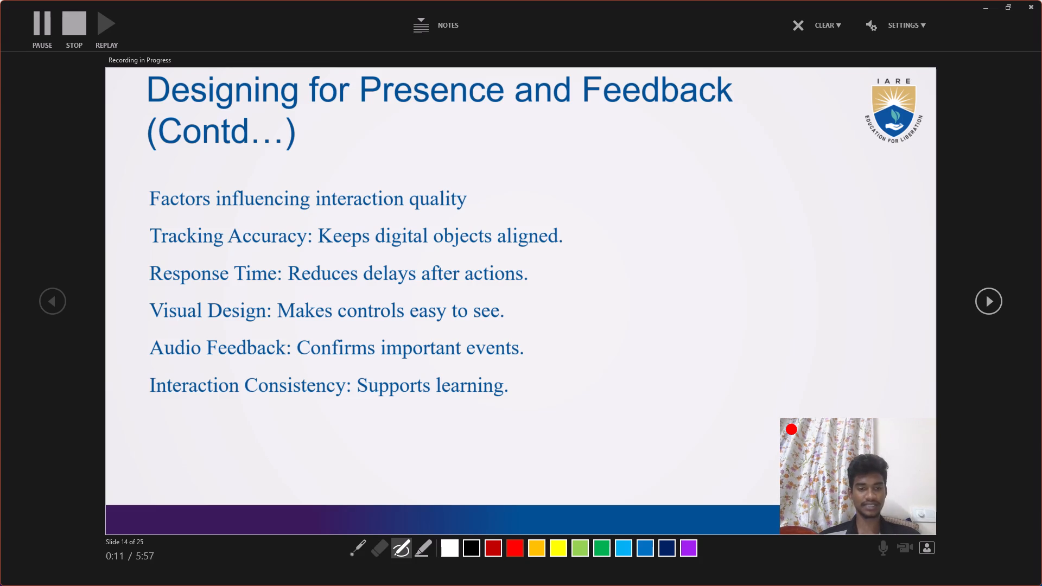
{"action": "key", "text": "Right"}
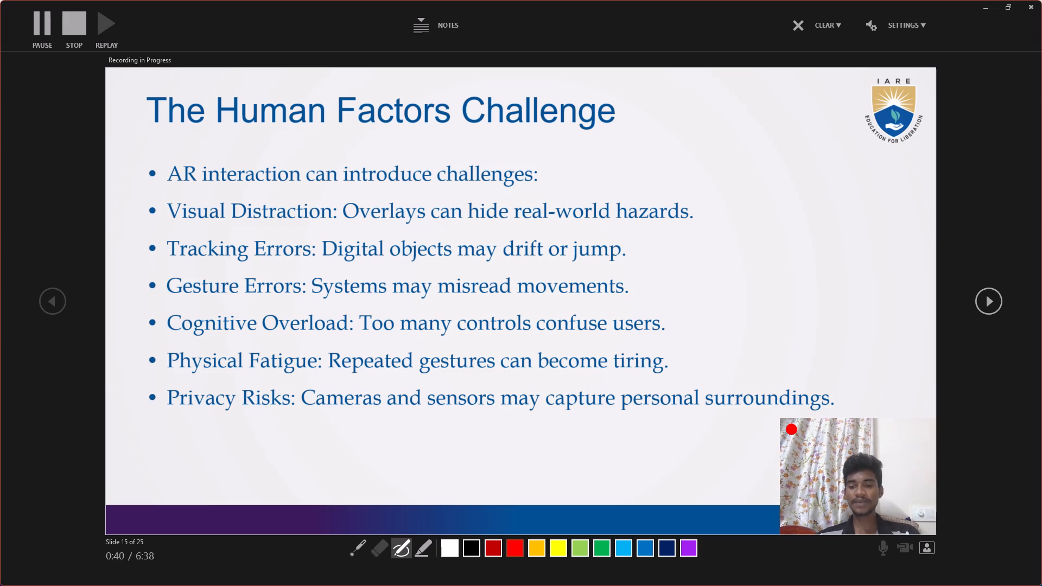
{"action": "key", "text": "Right"}
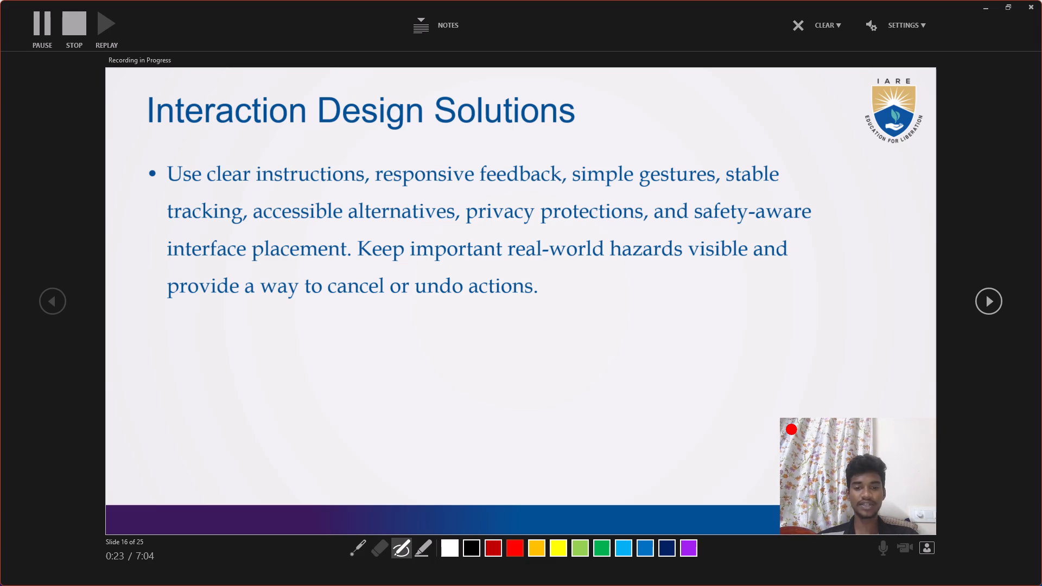
{"action": "key", "text": "Right"}
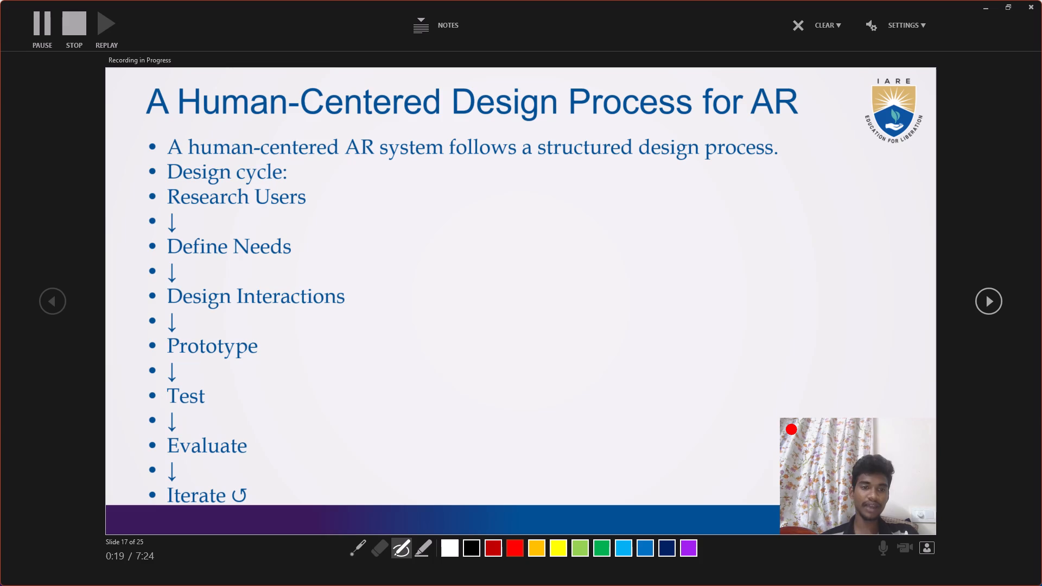
{"action": "key", "text": "Right"}
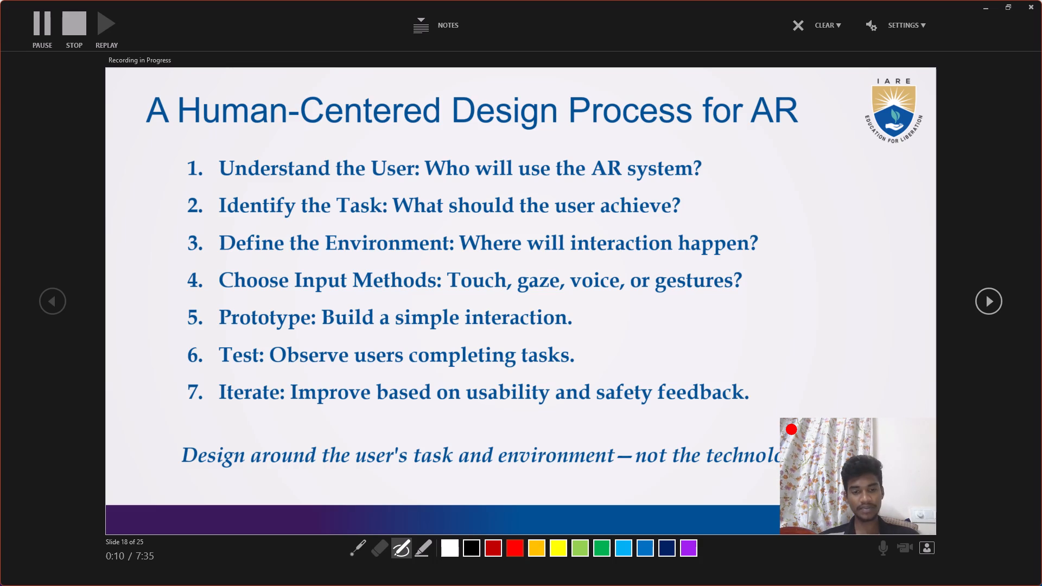
{"action": "key", "text": "Right"}
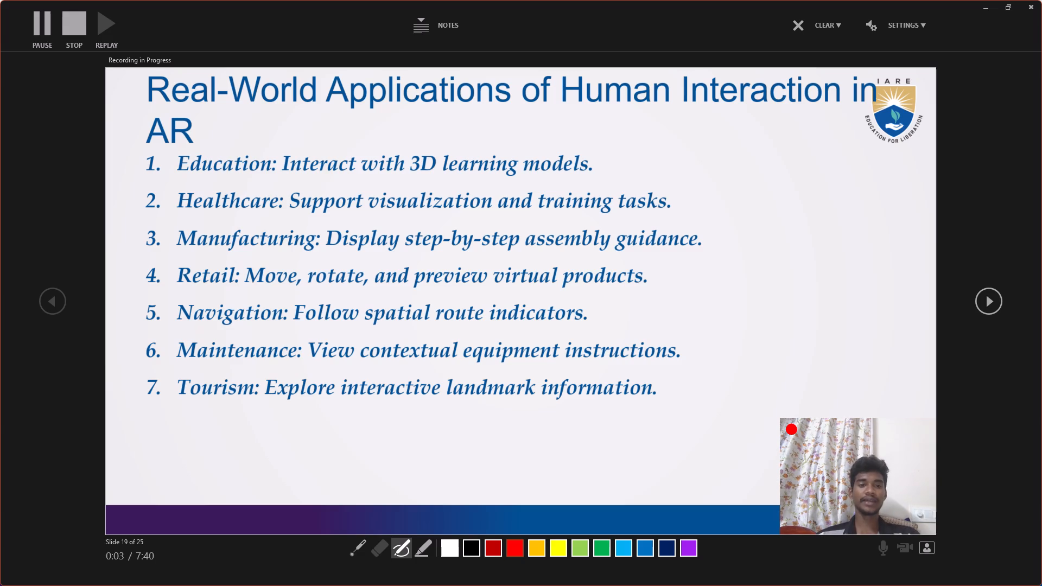
While narrating slide 19, underline Education, Healthcare, Manufacturing, Retail, Navigation, Maintenance and Tourism in turn with short red pen strokes.
{"action": "left_click_drag", "start_coordinate": [207, 181], "coordinate": [219, 181]}
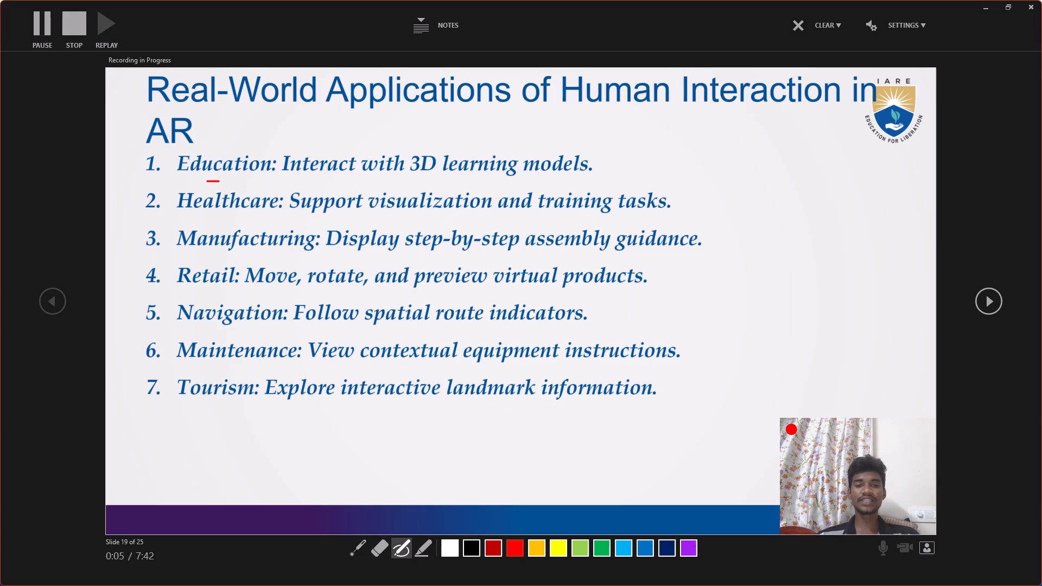
{"action": "left_click", "coordinate": [241, 214]}
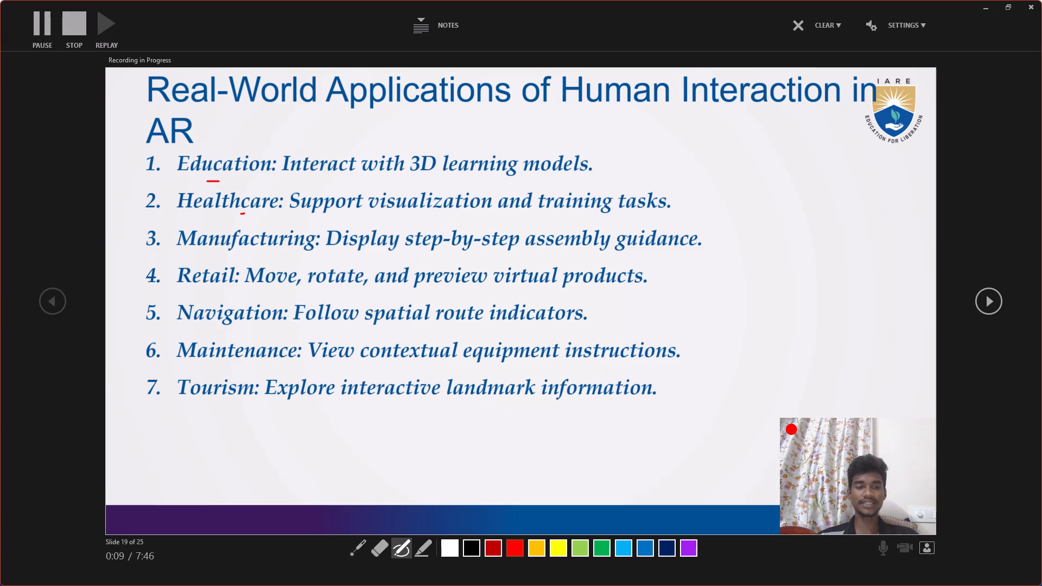
{"action": "left_click_drag", "start_coordinate": [245, 259], "coordinate": [262, 259]}
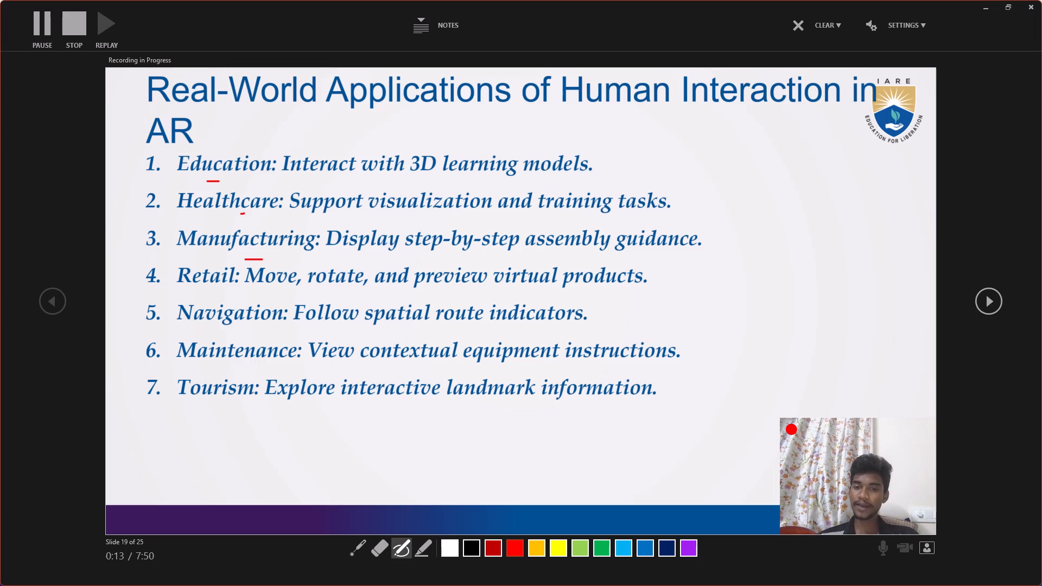
{"action": "left_click", "coordinate": [190, 294]}
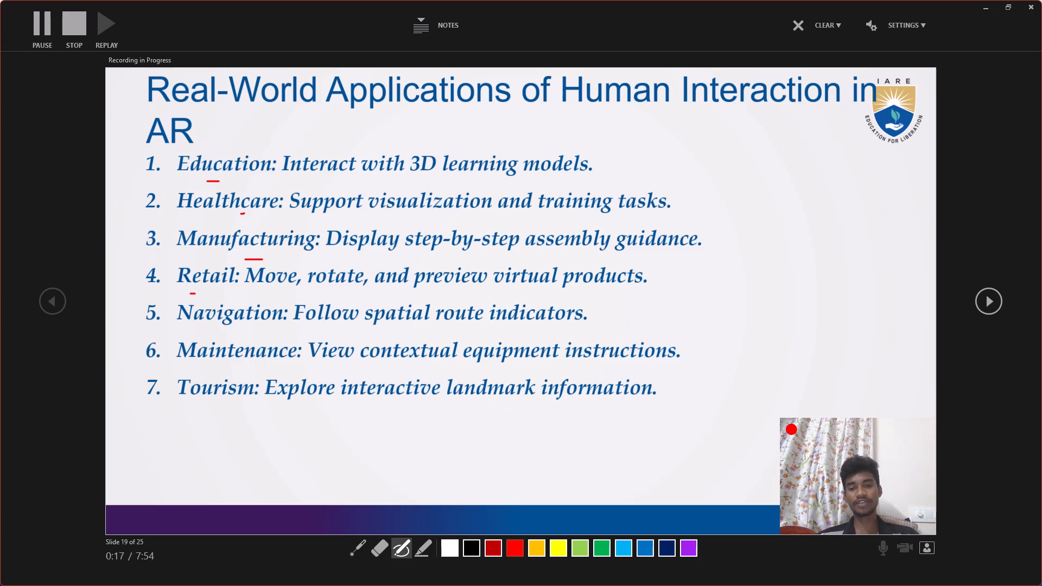
{"action": "left_click_drag", "start_coordinate": [230, 329], "coordinate": [235, 329]}
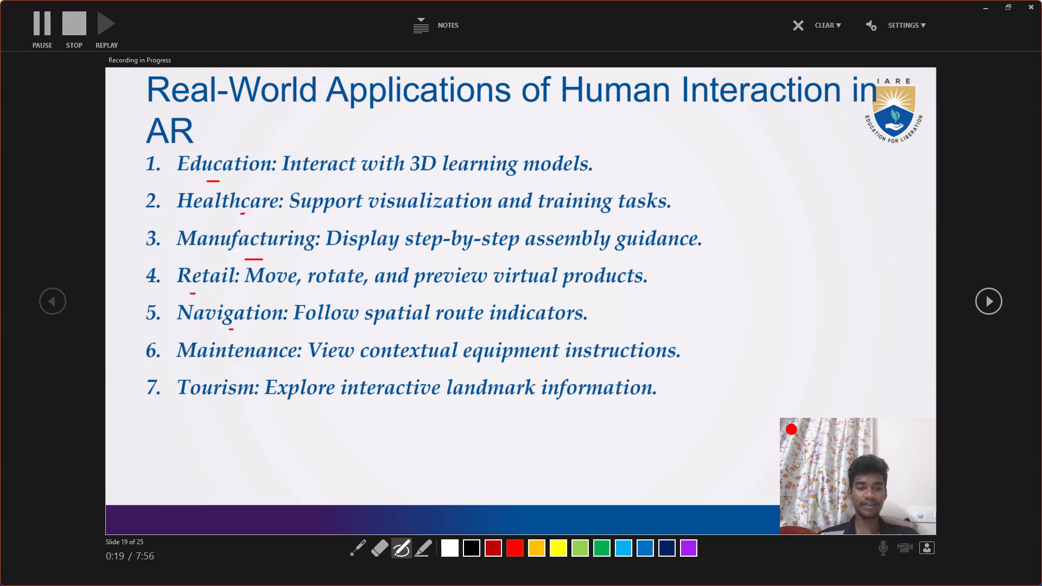
{"action": "left_click_drag", "start_coordinate": [235, 329], "coordinate": [252, 329]}
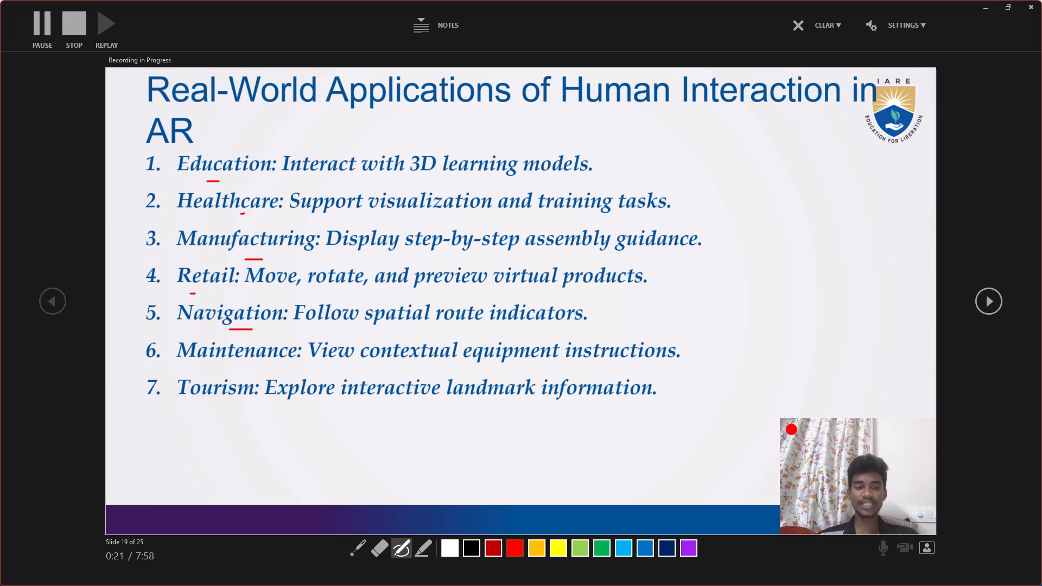
{"action": "left_click_drag", "start_coordinate": [272, 364], "coordinate": [280, 365]}
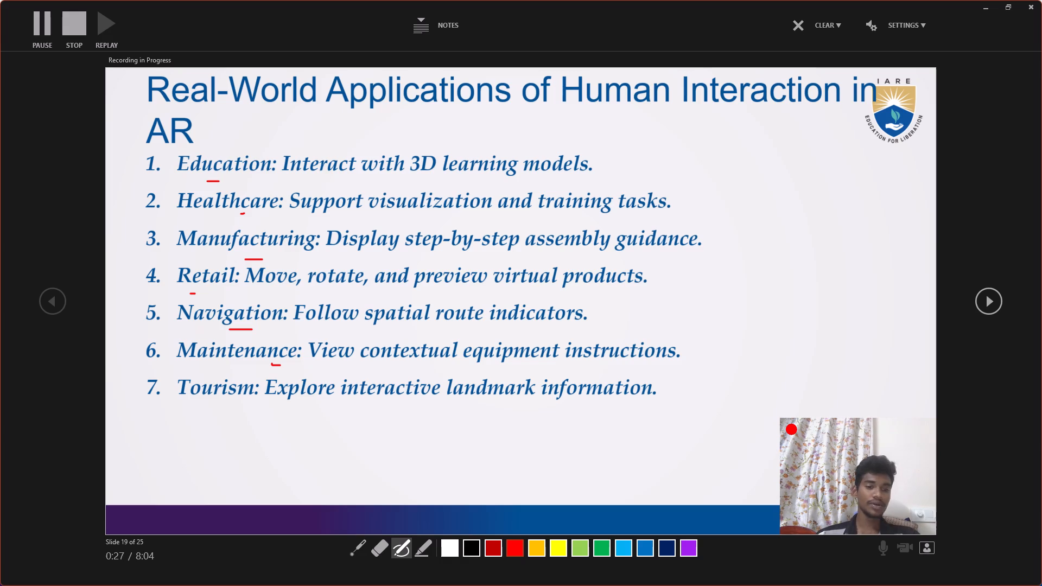
{"action": "left_click_drag", "start_coordinate": [214, 416], "coordinate": [220, 416]}
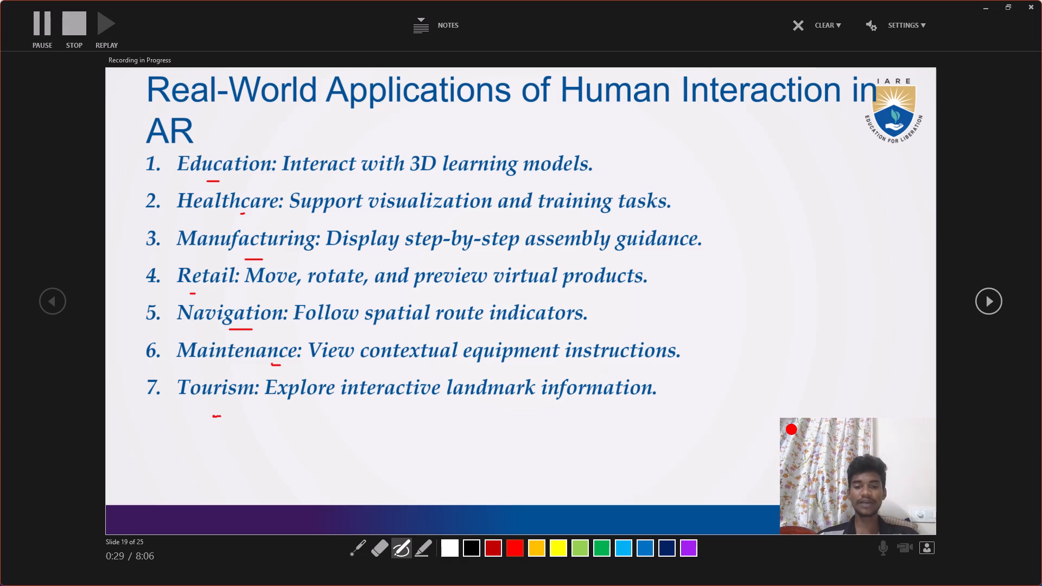
Record the narration for slides 20 to 25, ending with the Thank You slide, and exit the recording view at the show's end.
{"action": "key", "text": "Right"}
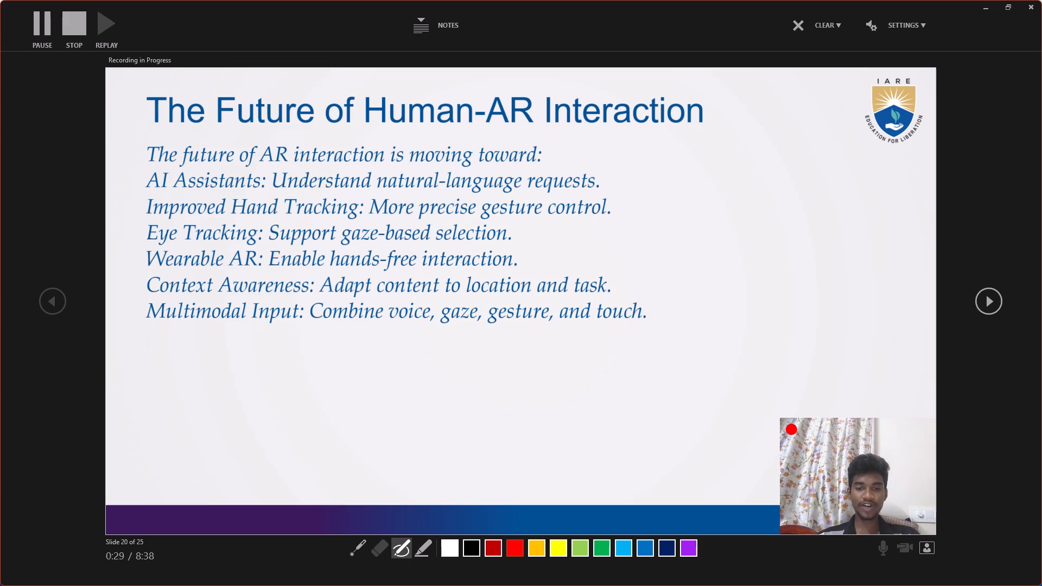
{"action": "key", "text": "Right"}
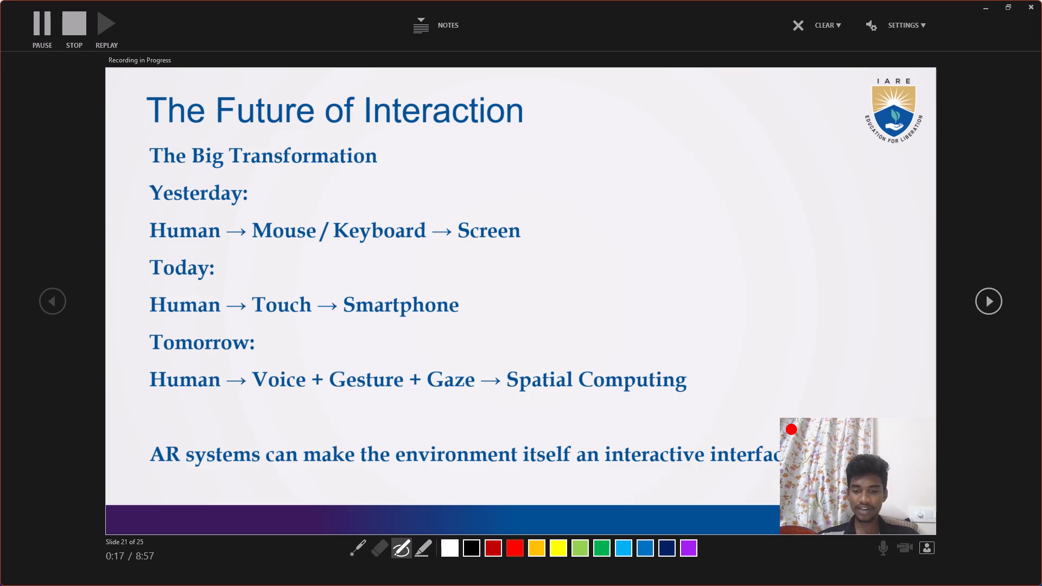
{"action": "key", "text": "Right"}
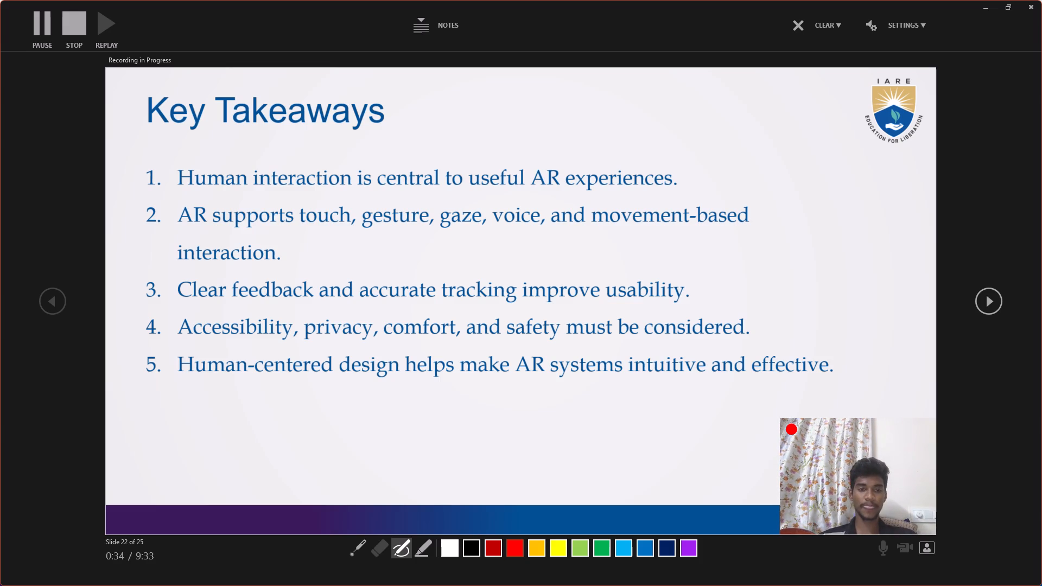
{"action": "key", "text": "Right"}
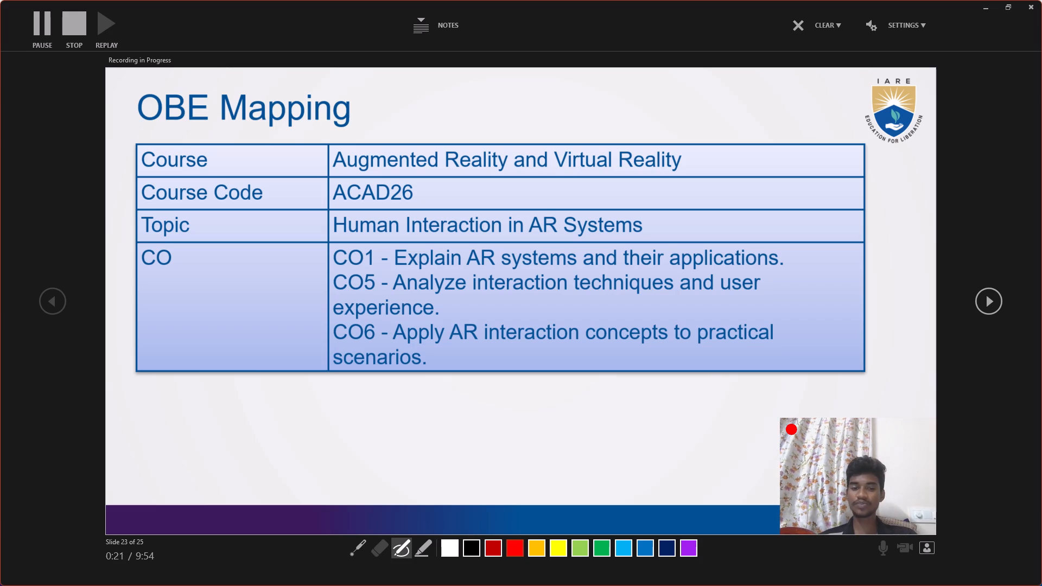
{"action": "key", "text": "Right"}
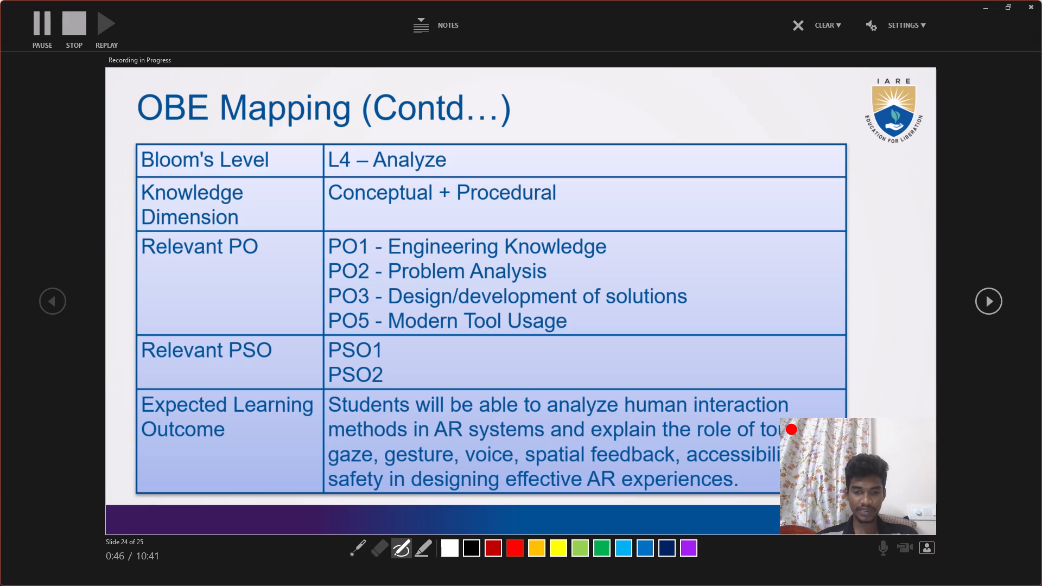
{"action": "key", "text": "Right"}
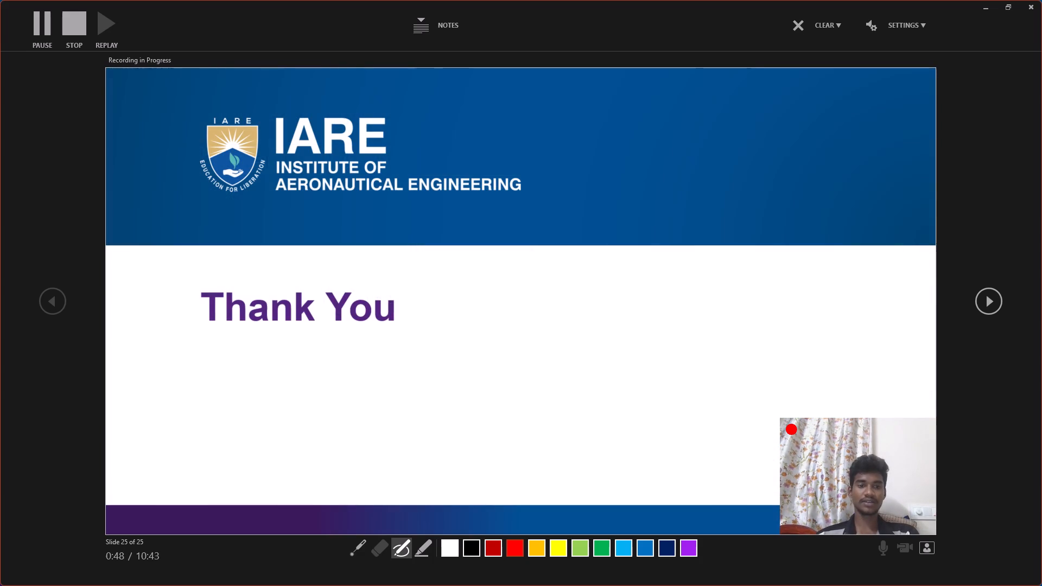
{"action": "key", "text": "Right"}
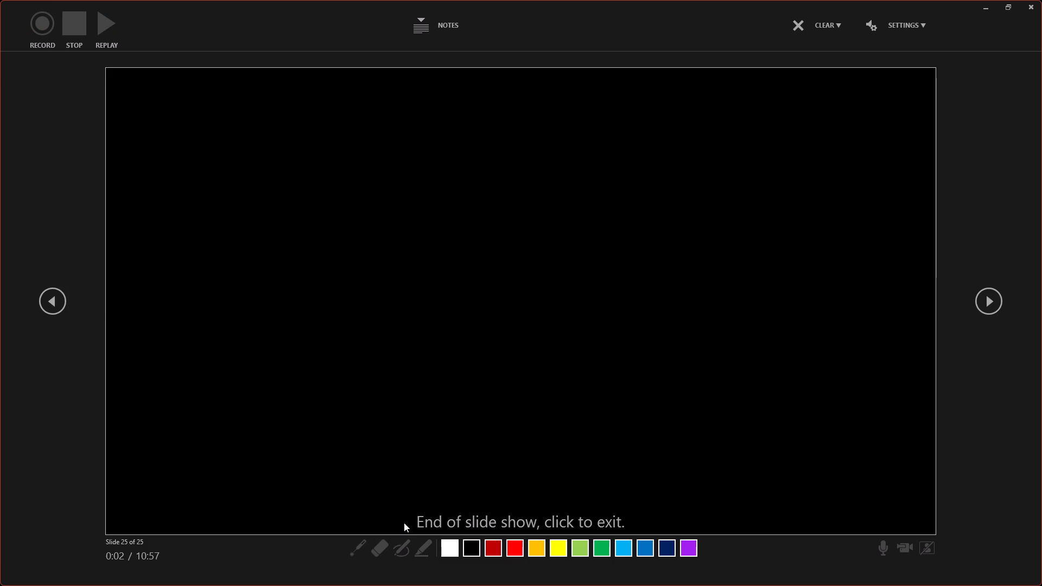
{"action": "key", "text": "Escape"}
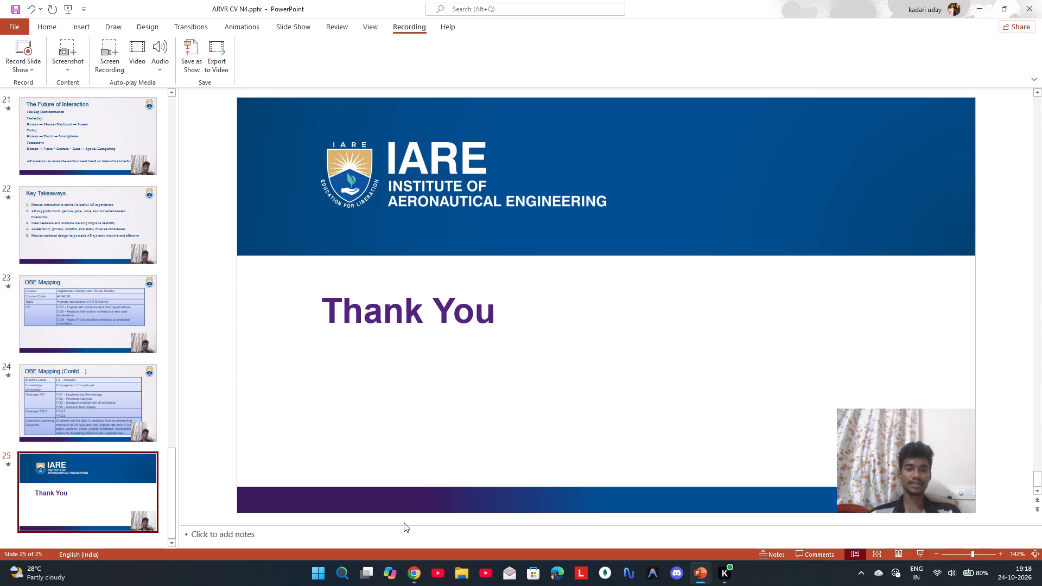
Export the recorded presentation as an HD (720p) MPEG-4 video named ARVR CV N4.mp4 in the AAT ASSIGNMENTS folder.
{"action": "left_click", "coordinate": [522, 366]}
{"action": "scroll", "coordinate": [32, 331], "scroll_direction": "up", "scroll_amount": 11}
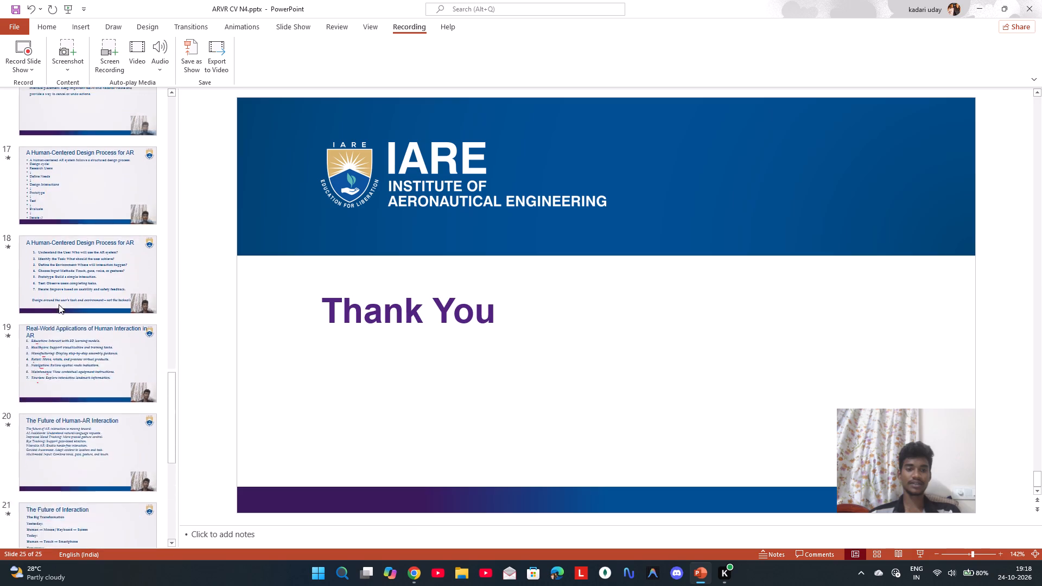
{"action": "scroll", "coordinate": [59, 304], "scroll_direction": "up", "scroll_amount": 20}
{"action": "scroll", "coordinate": [59, 304], "scroll_direction": "up", "scroll_amount": 17}
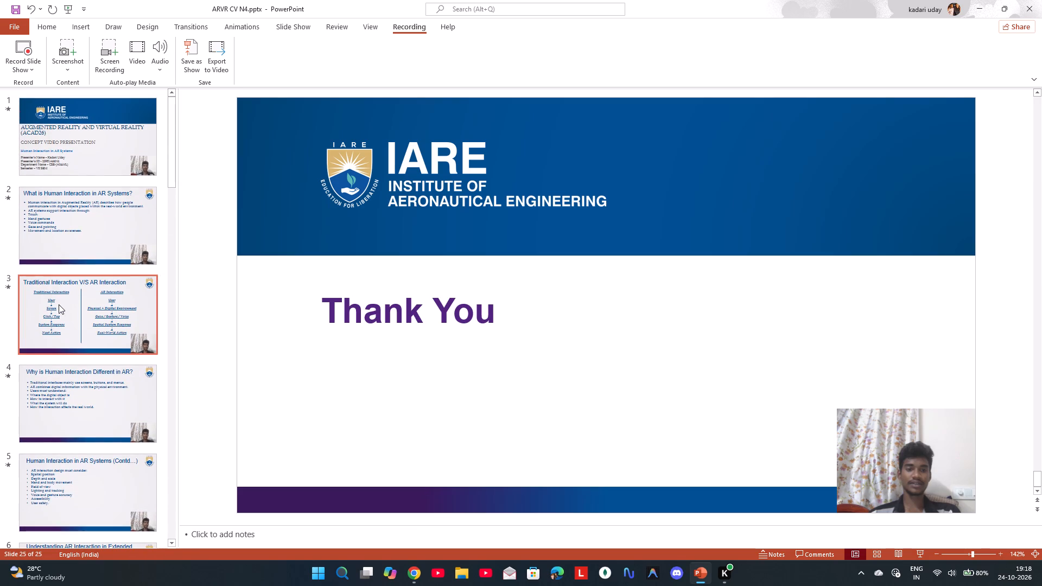
{"action": "left_click", "coordinate": [212, 60]}
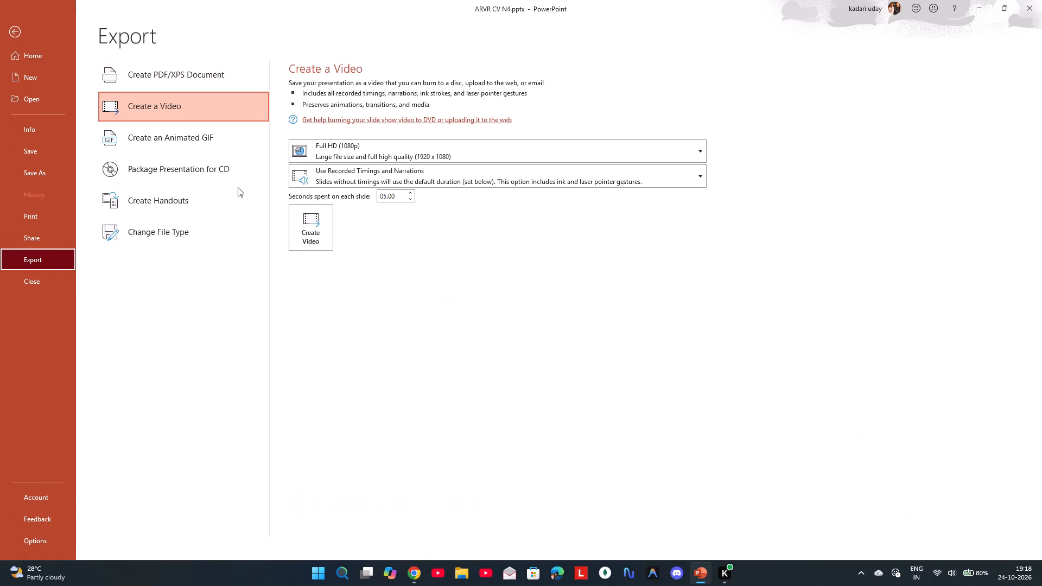
{"action": "left_click", "coordinate": [379, 158]}
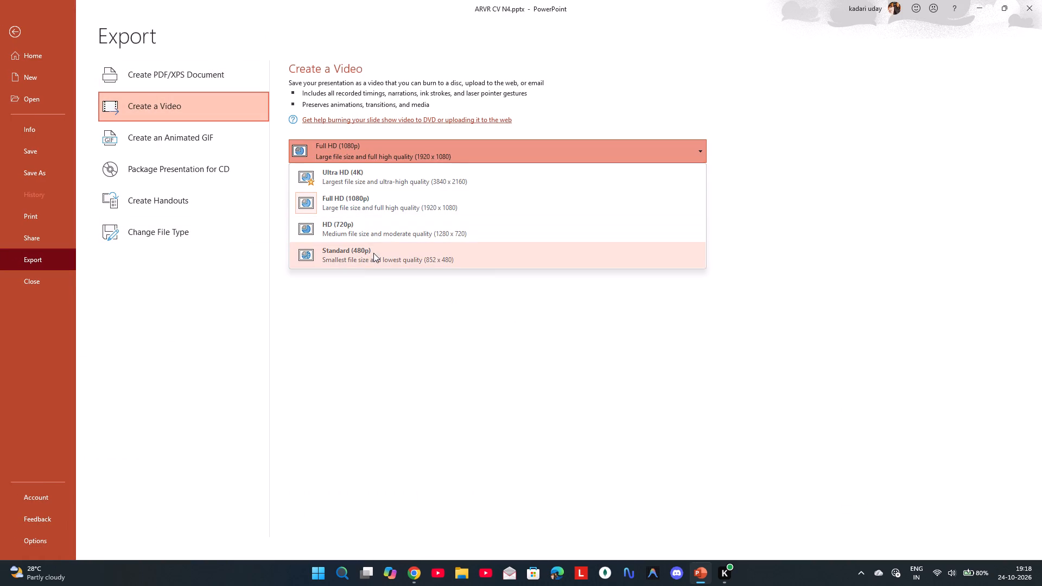
{"action": "left_click", "coordinate": [398, 234]}
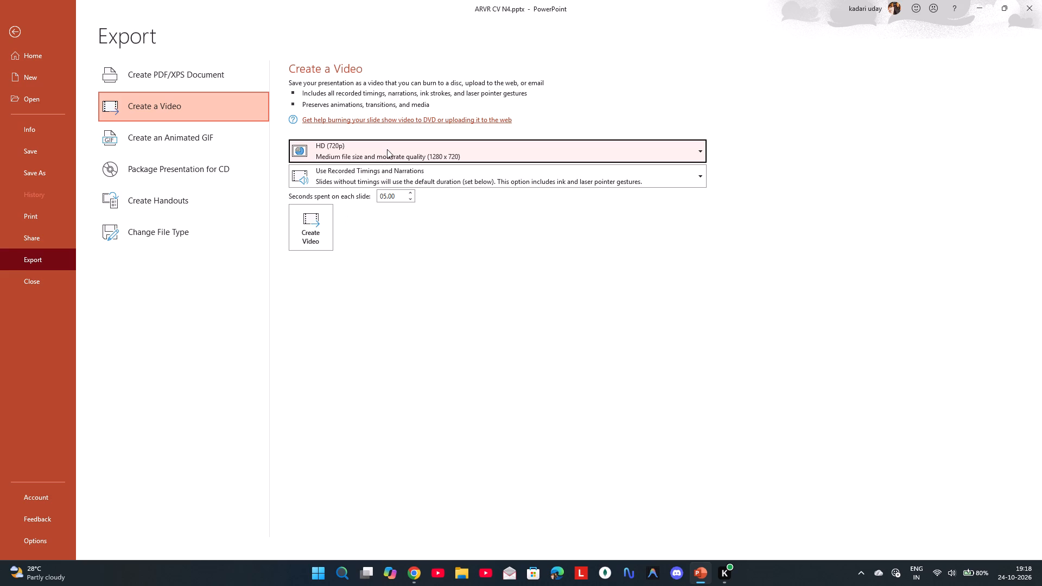
{"action": "left_click", "coordinate": [320, 235]}
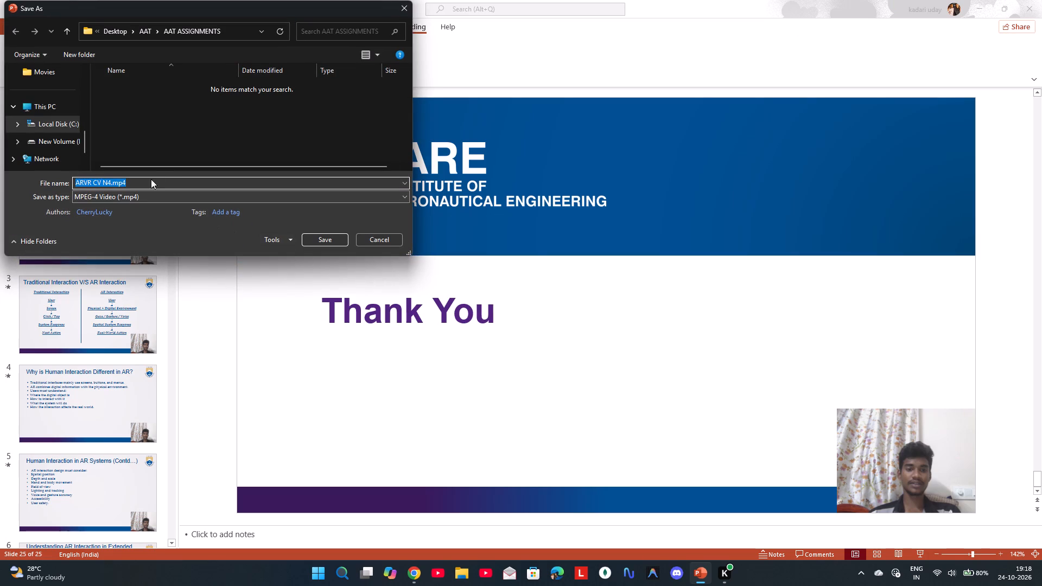
{"action": "left_click", "coordinate": [334, 237]}
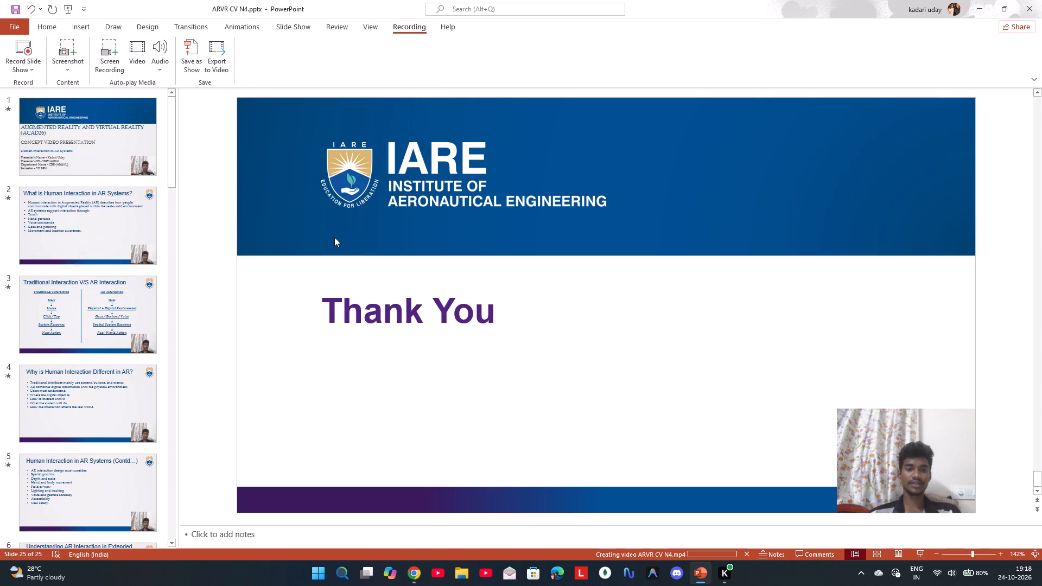